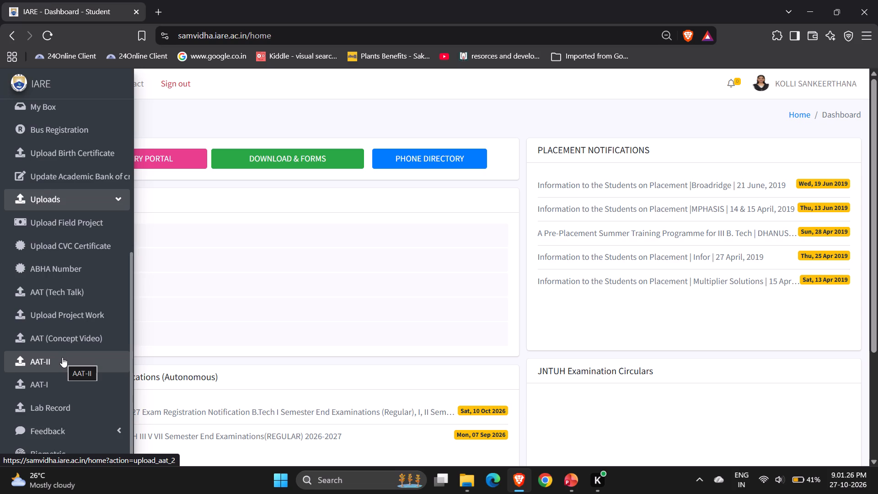
Open the AAT-II upload page and copy the course code ACCD04 for Information Security Management.
click(62, 357)
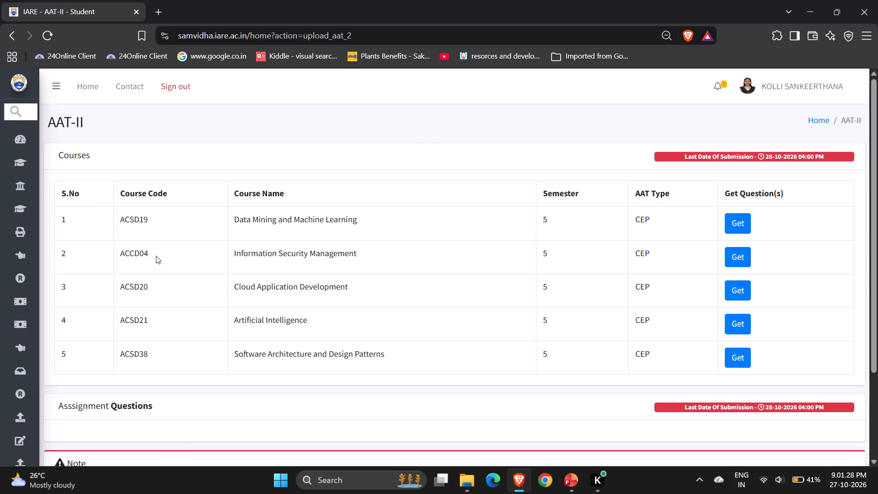
drag(156, 256, 117, 255)
key(ctrl+c)
key(ctrl+c)
key(ctrl+c)
click(223, 239)
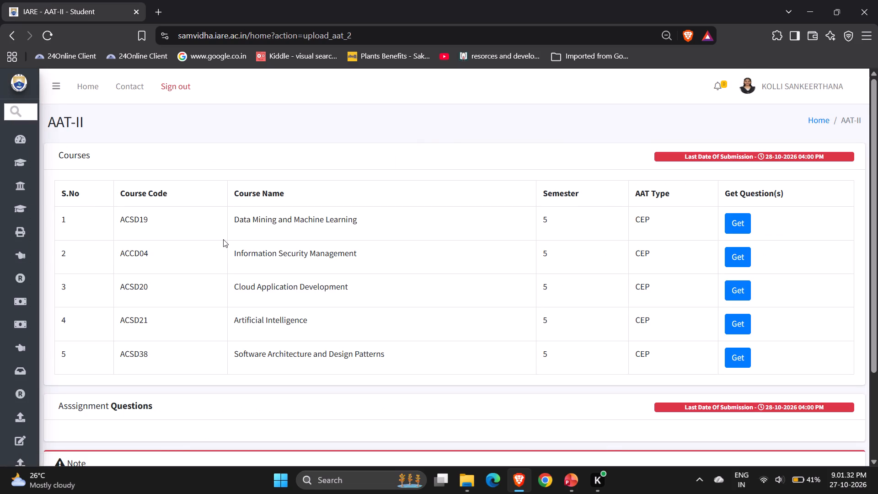
Switch to the open "ism ppt" presentation in PowerPoint.
click(571, 489)
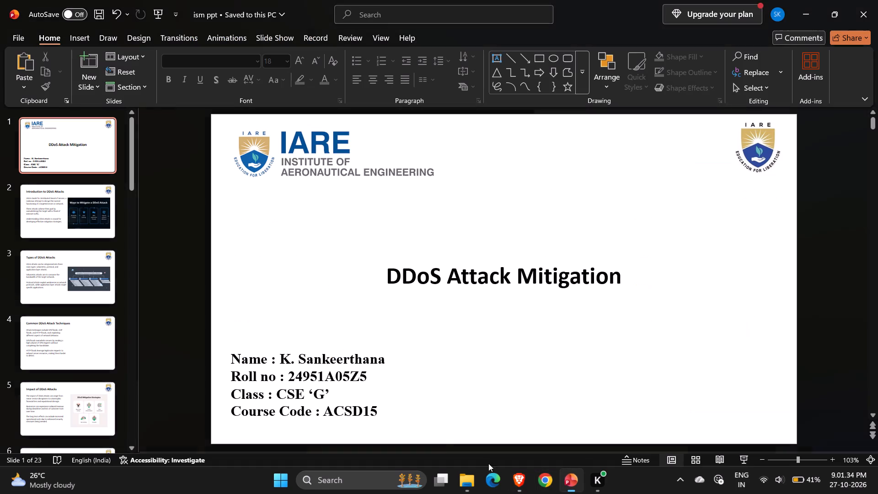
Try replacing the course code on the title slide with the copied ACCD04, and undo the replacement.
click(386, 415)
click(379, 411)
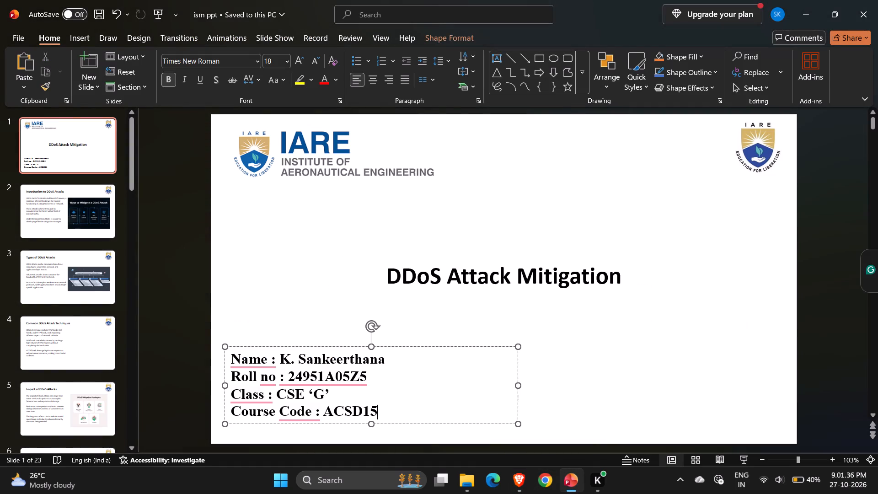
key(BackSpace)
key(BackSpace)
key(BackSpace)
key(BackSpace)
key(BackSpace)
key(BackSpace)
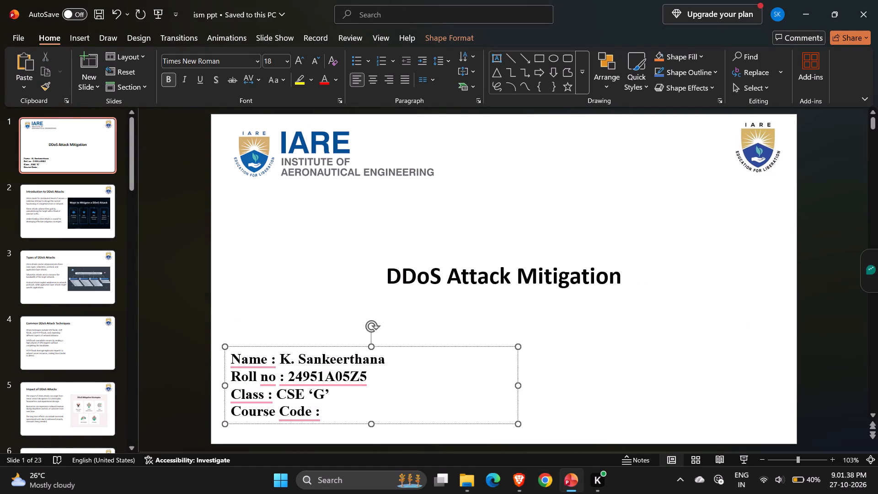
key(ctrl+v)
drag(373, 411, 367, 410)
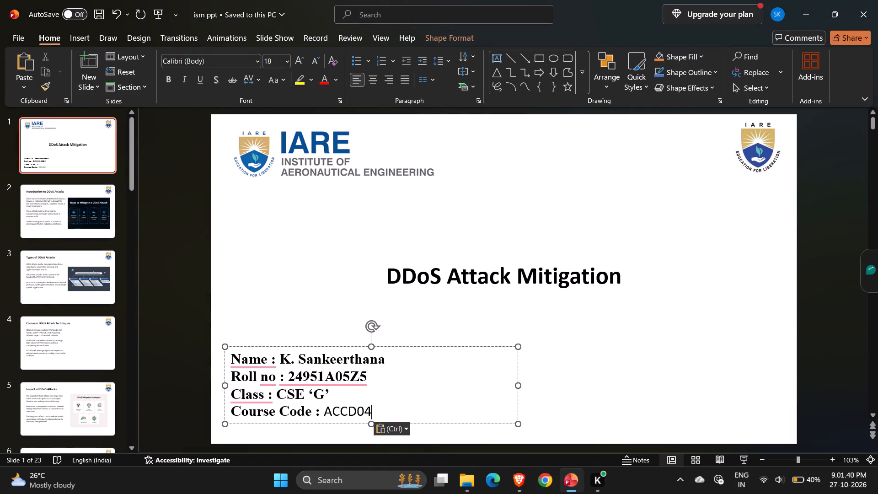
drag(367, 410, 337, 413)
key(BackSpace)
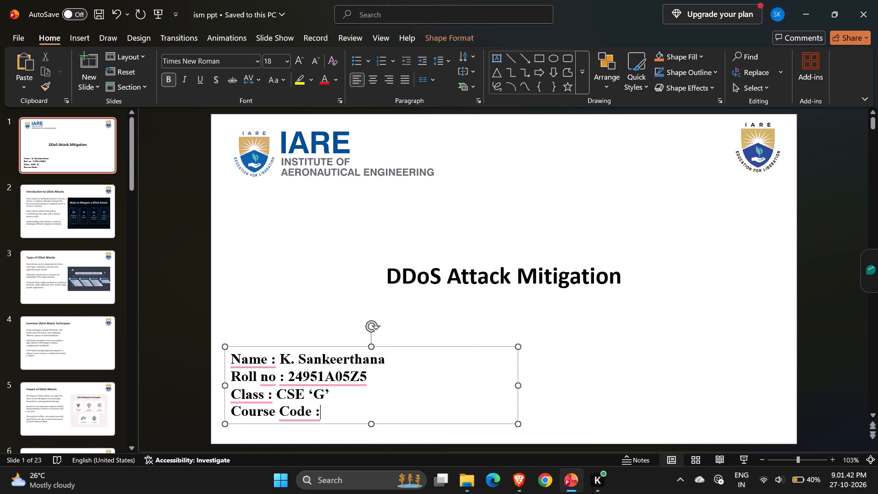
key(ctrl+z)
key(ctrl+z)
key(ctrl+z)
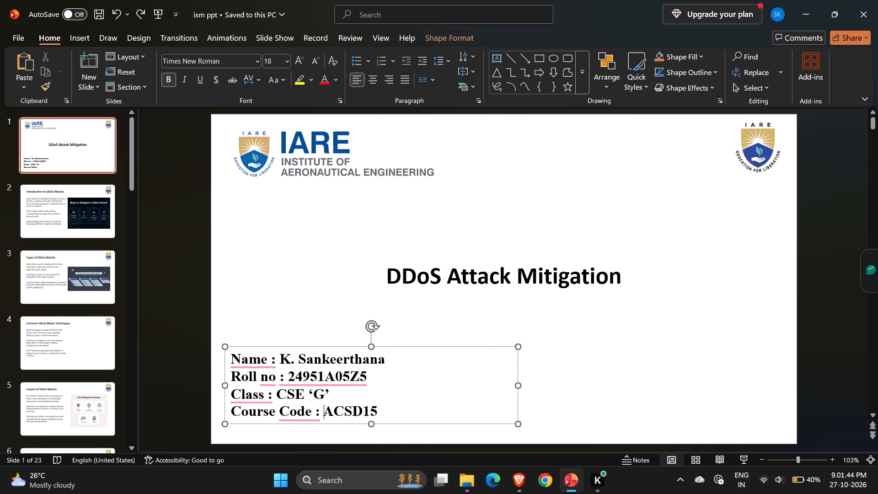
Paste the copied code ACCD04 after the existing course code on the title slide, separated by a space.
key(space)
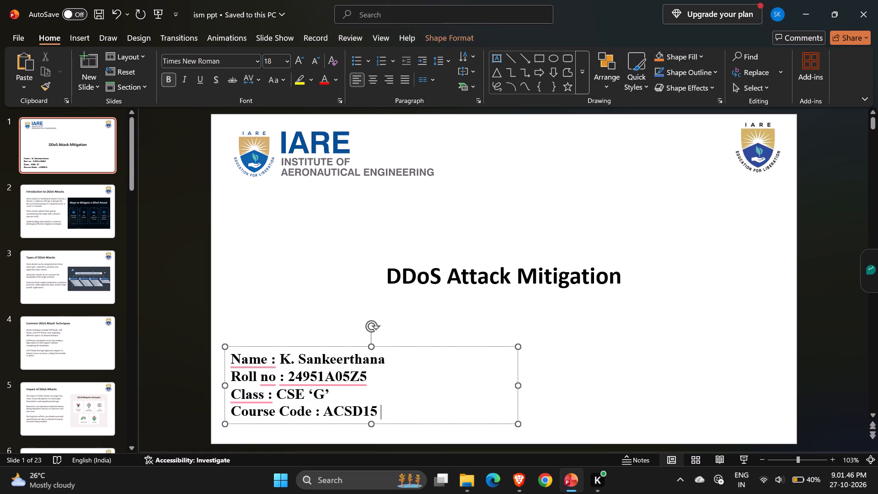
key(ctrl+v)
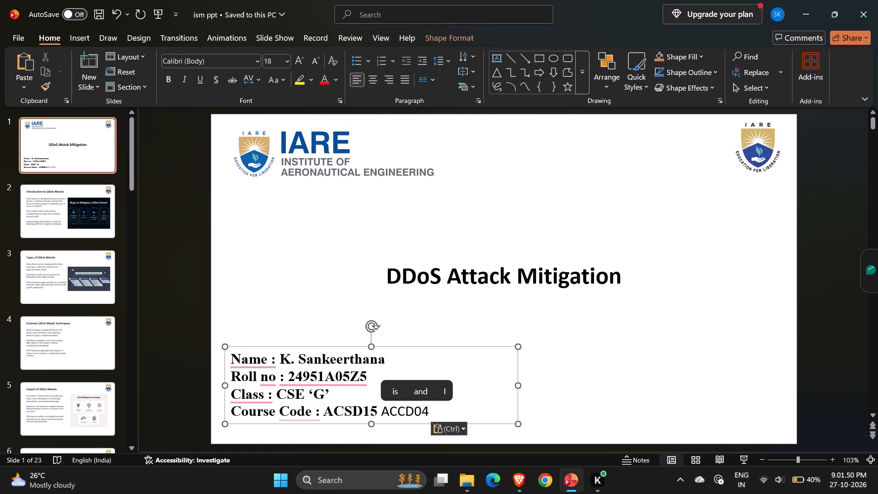
Edit the bold course code on the title slide so that it reads ACCD04.
click(352, 409)
key(BackSpace)
key(c)
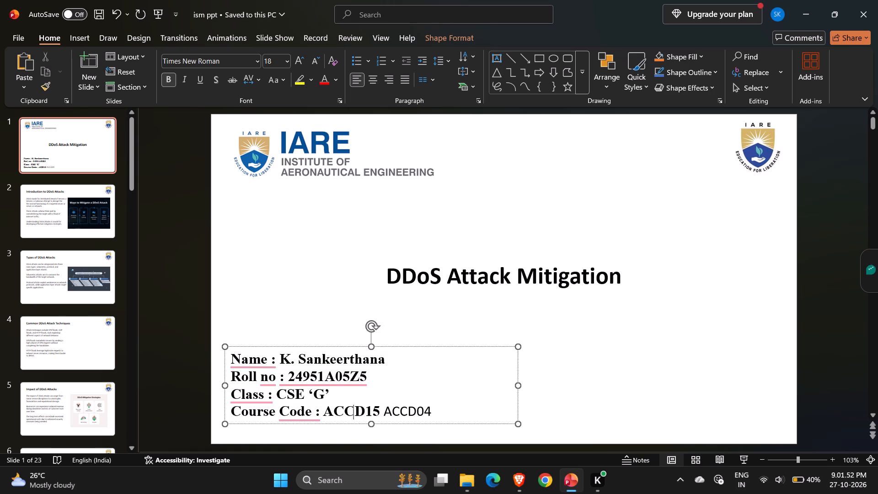
click(379, 410)
key(BackSpace)
key(BackSpace)
text(04)
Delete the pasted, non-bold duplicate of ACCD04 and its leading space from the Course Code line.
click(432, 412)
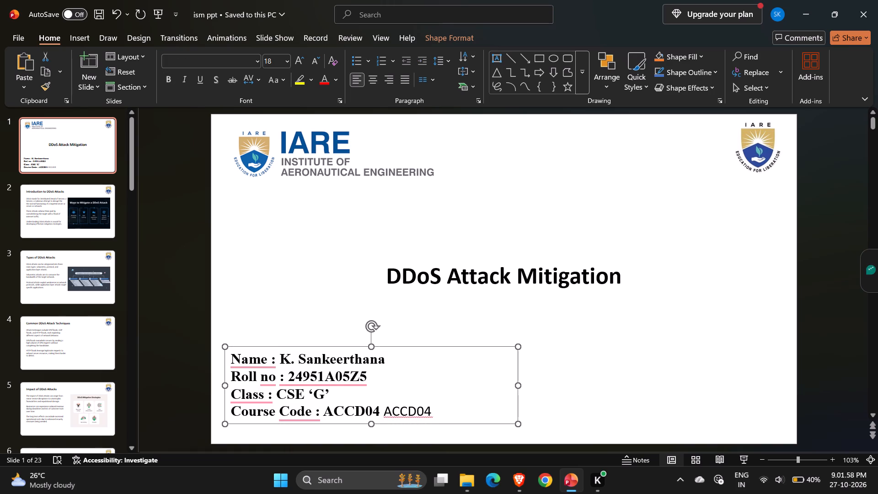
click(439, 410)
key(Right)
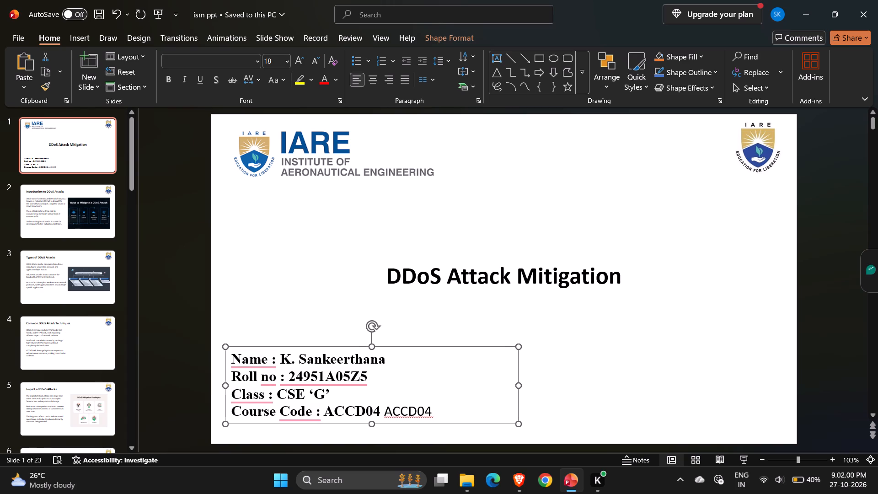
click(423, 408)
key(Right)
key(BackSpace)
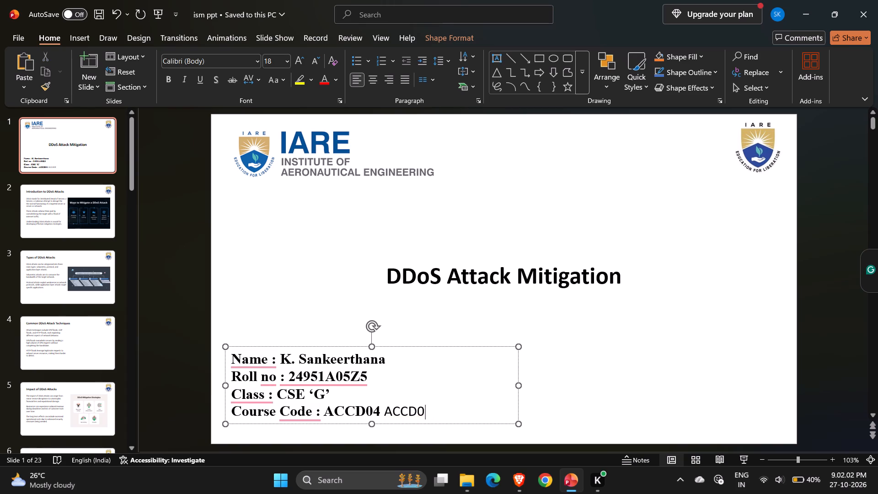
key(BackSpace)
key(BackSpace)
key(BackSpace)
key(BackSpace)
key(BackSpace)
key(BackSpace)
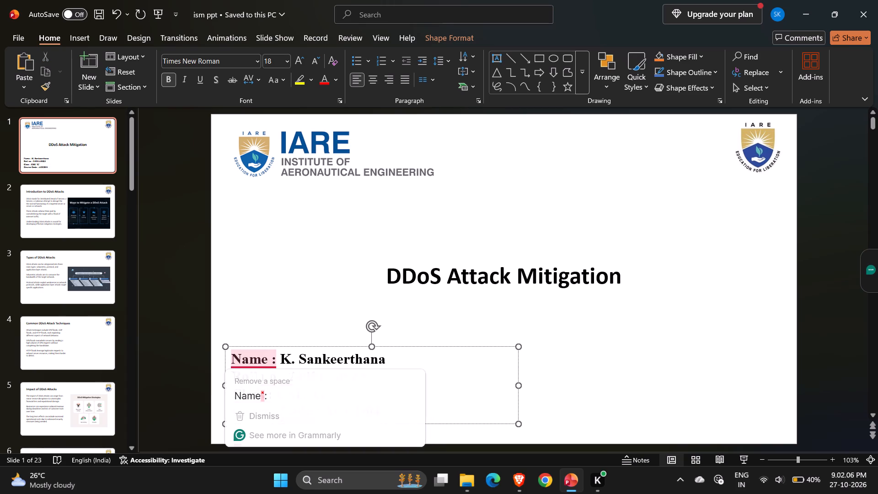
Apply the Grammarly corrections to the title slide's details, removing the space before each colon and capitalising "No" in "Roll No".
click(262, 376)
key(shift+Right)
key(BackSpace)
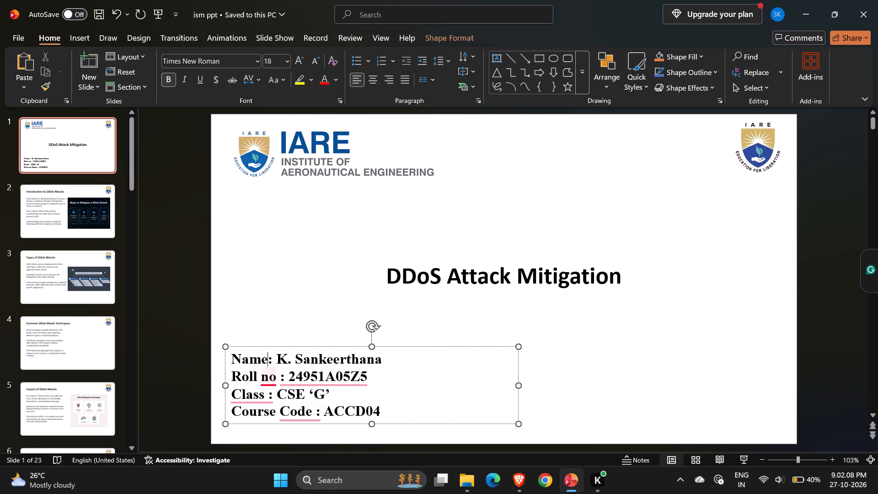
click(297, 313)
key(shift+Right)
key(shift+Right)
key(shift+Right)
text(No)
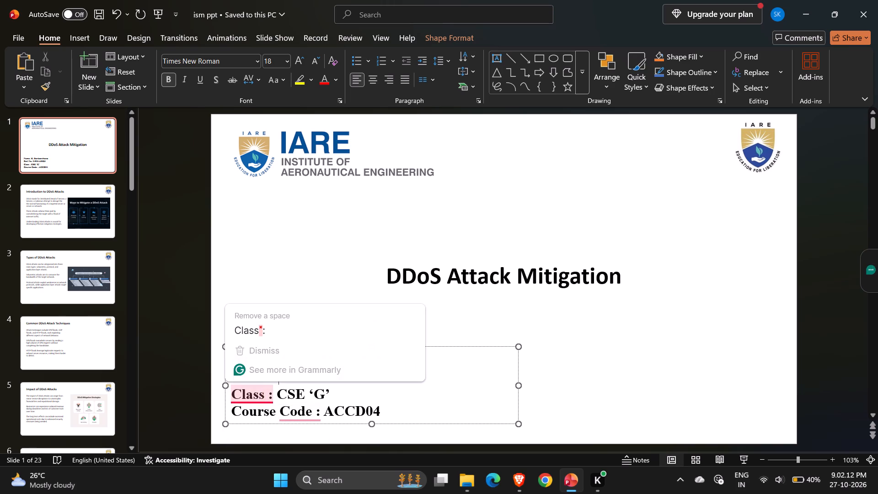
click(275, 328)
key(shift+Right)
key(BackSpace)
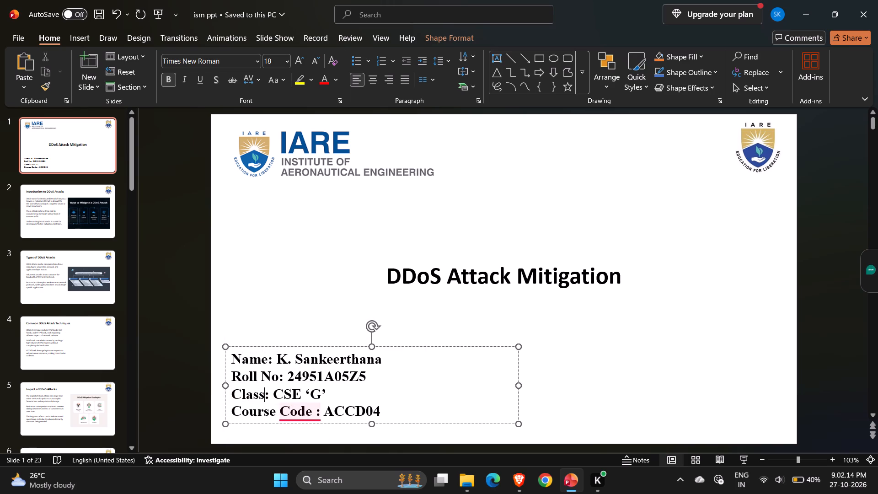
click(305, 346)
key(shift+Right)
key(BackSpace)
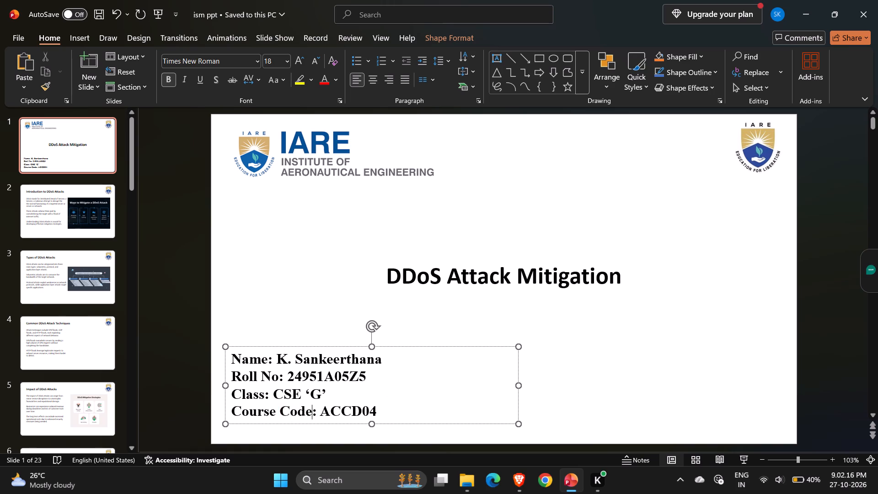
click(305, 295)
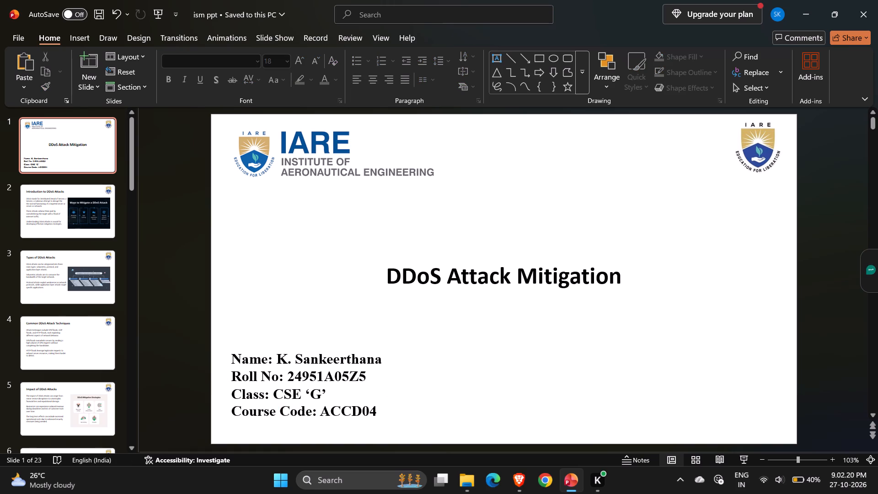
Set the font of the title "DDoS Attack Mitigation" to Times New Roman.
drag(392, 270, 638, 269)
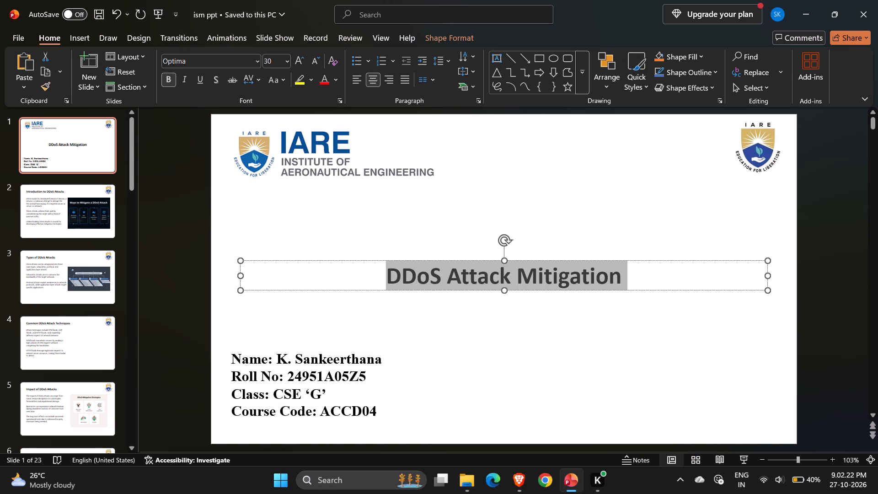
click(243, 60)
key(BackSpace)
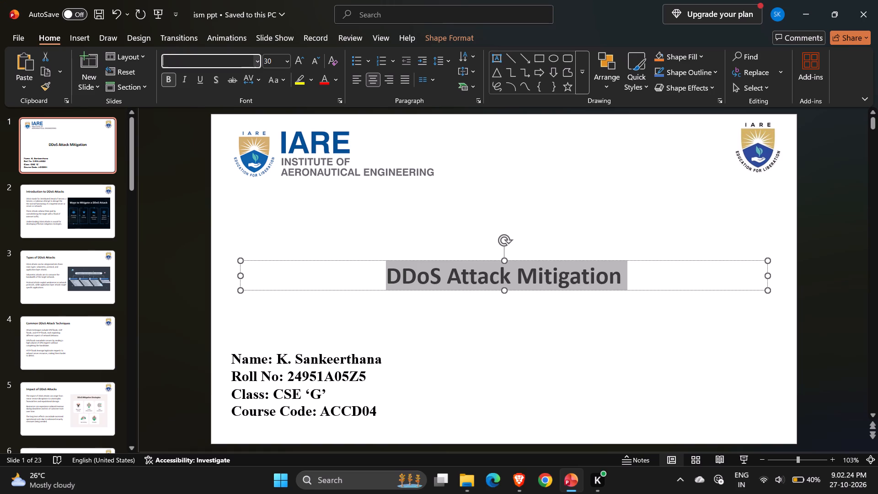
text(TIM)
key(Return)
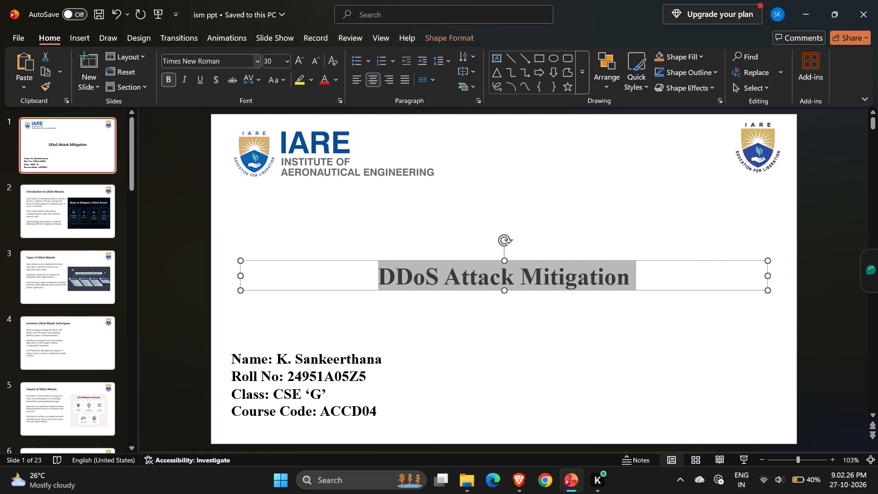
click(394, 213)
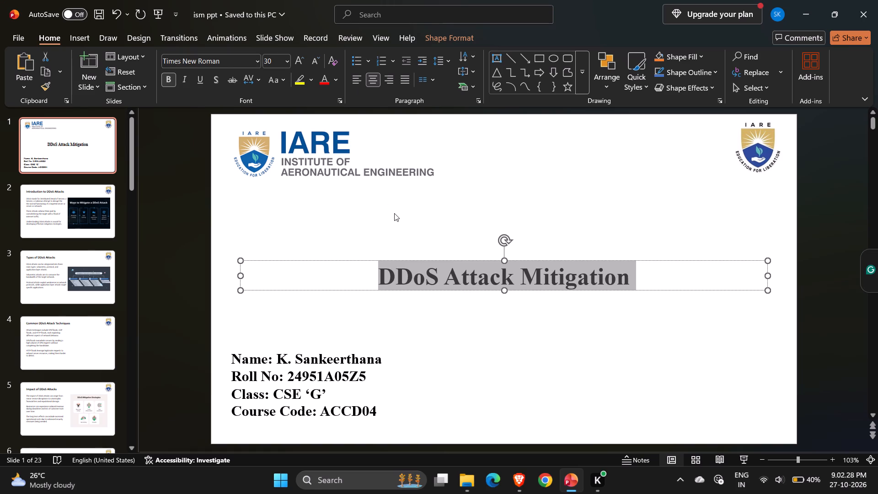
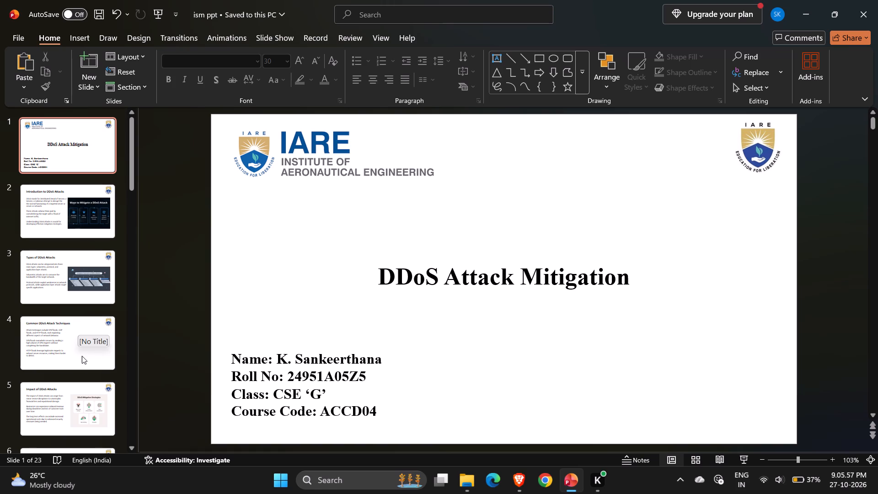
Move the "Thankyou" text on the closing slide slightly sideways so that it sits horizontally centred on the slide.
scroll(82, 356, down, 6)
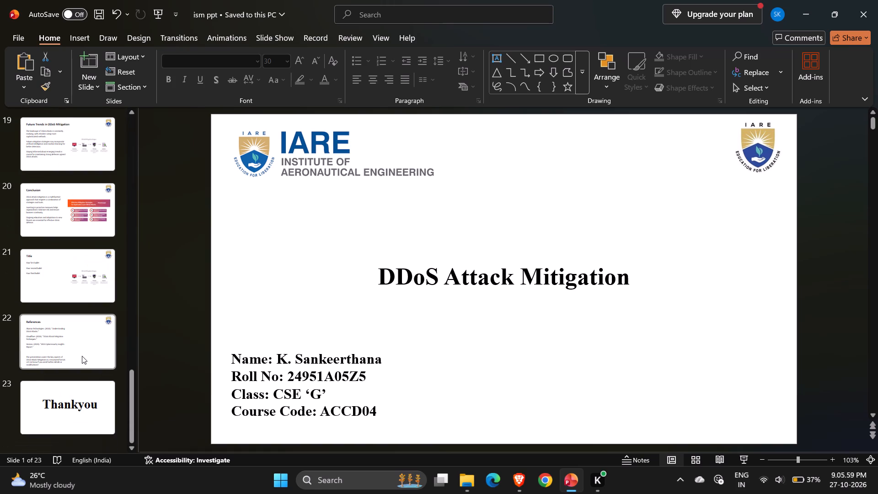
scroll(82, 356, down, 1)
click(70, 286)
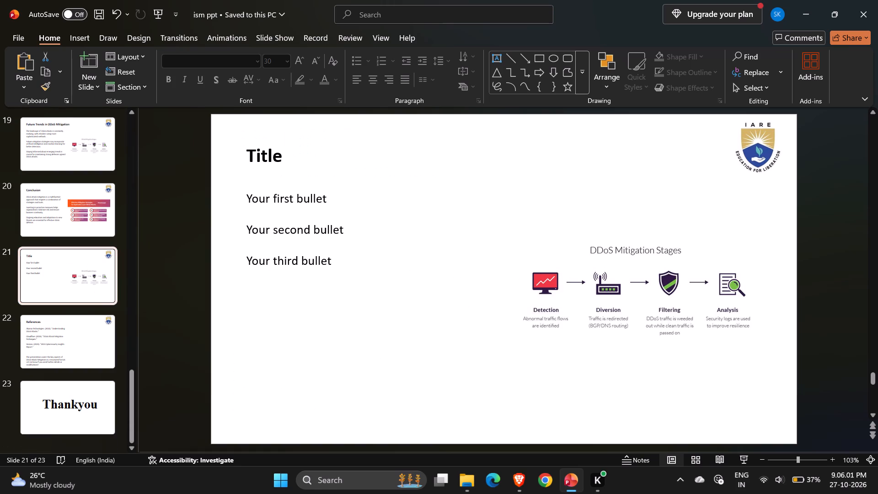
click(102, 408)
click(372, 197)
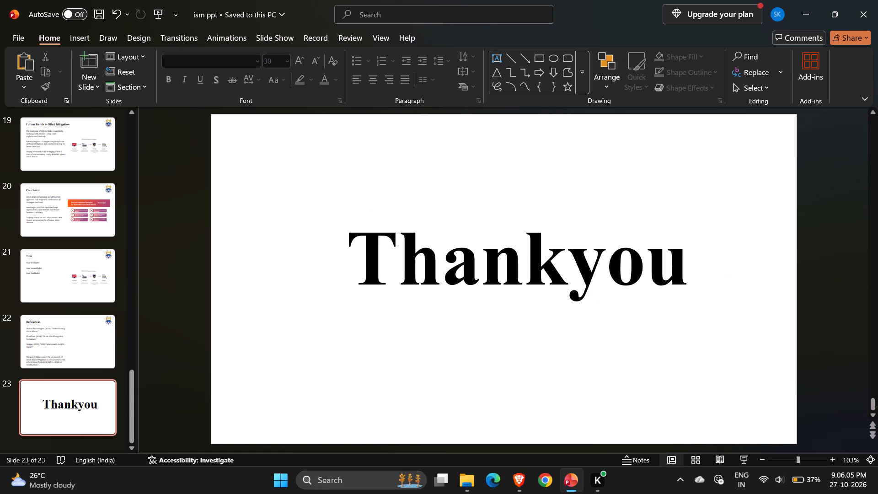
click(367, 205)
drag(367, 205, 352, 210)
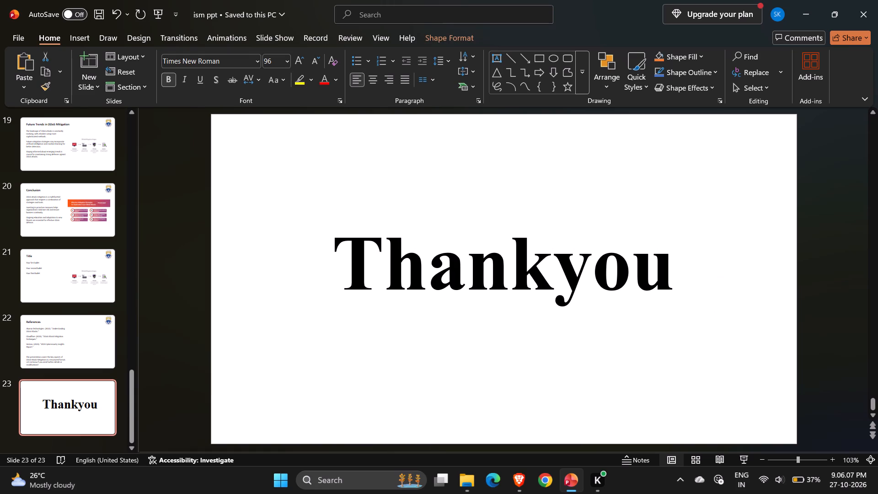
drag(352, 210, 352, 208)
click(312, 169)
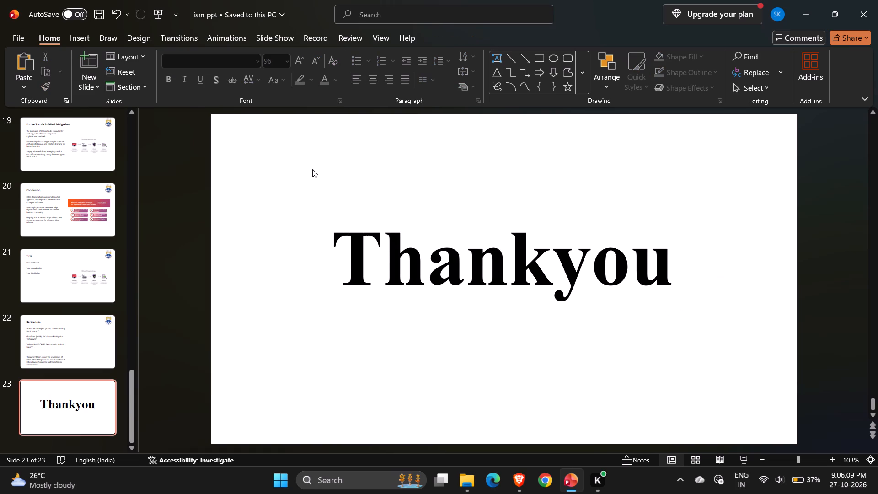
Return to the title slide, "DDoS Attack Mitigation".
scroll(62, 227, up, 10)
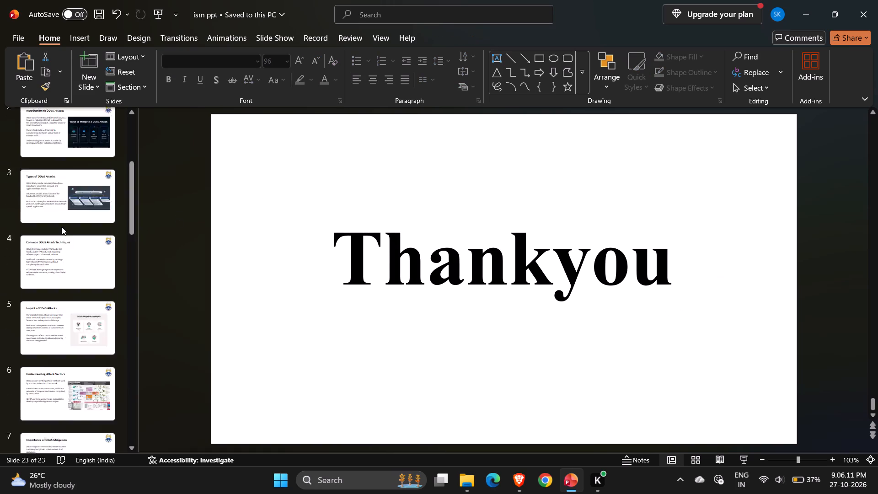
click(59, 137)
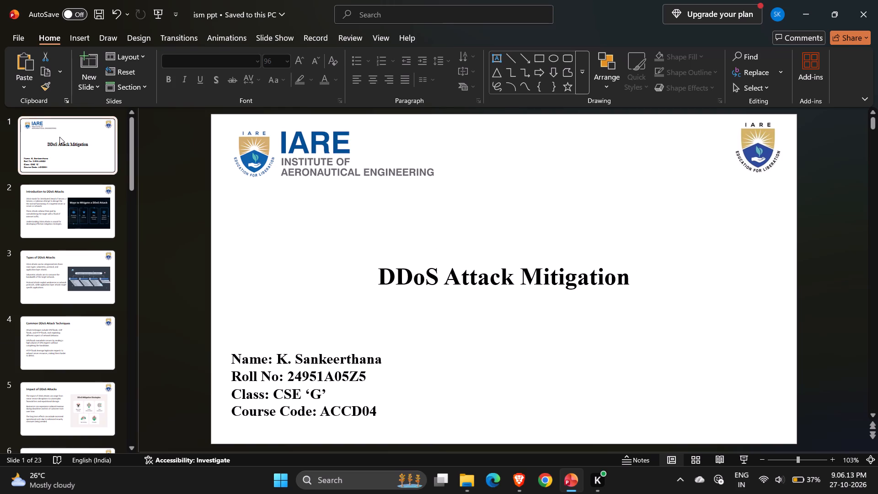
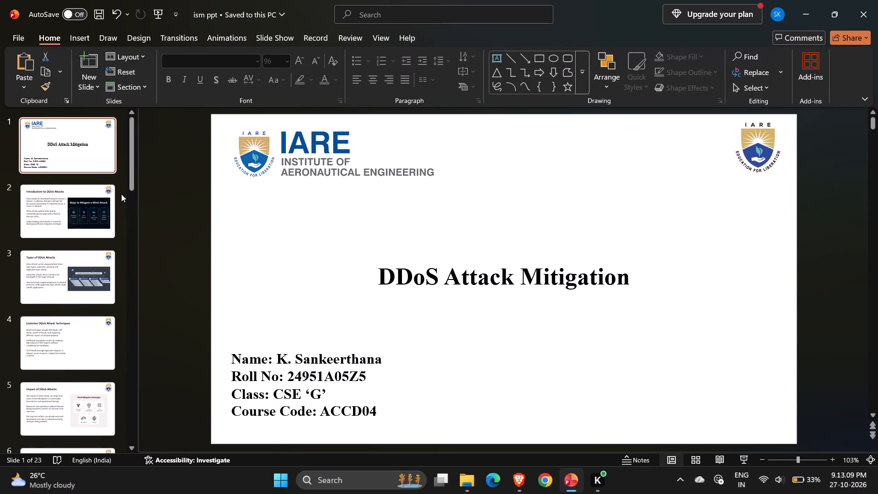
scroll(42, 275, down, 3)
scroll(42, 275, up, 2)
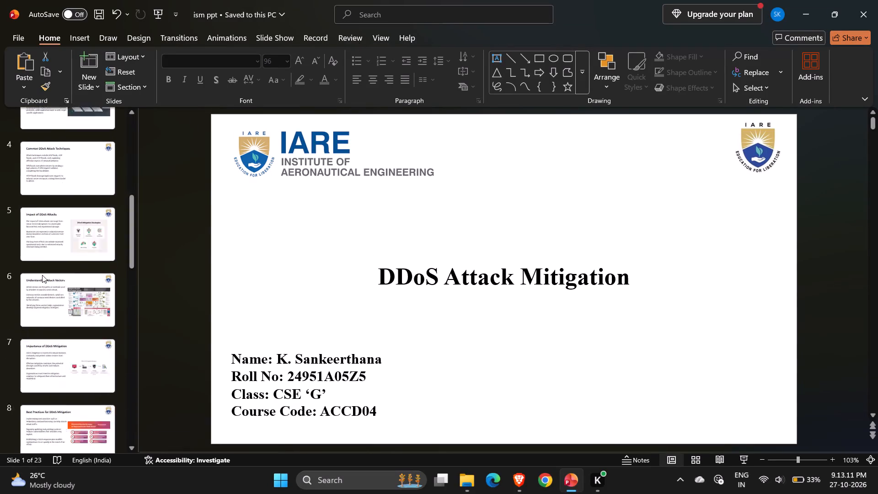
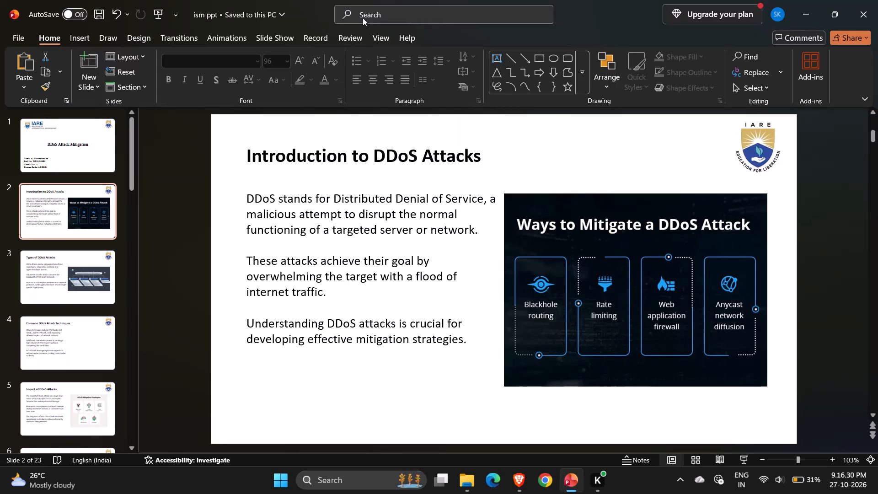
Review the slides on types of DDoS attacks and common DDoS attack techniques.
key(Down)
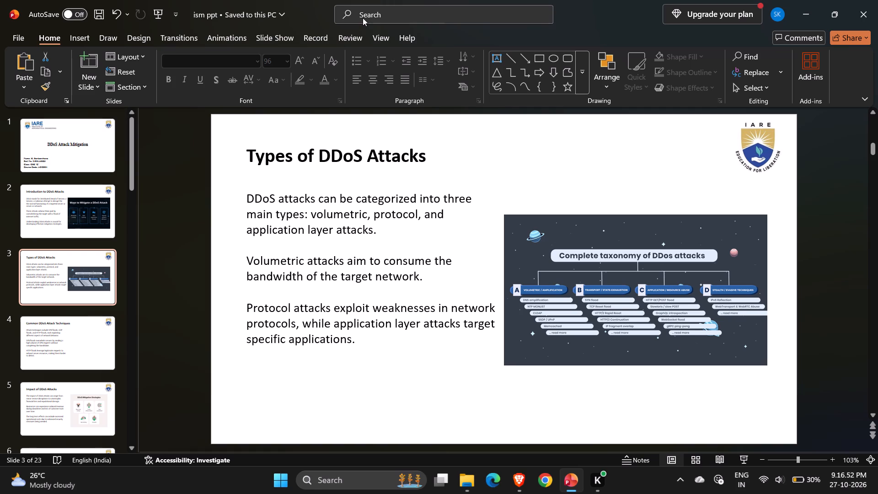
key(Down)
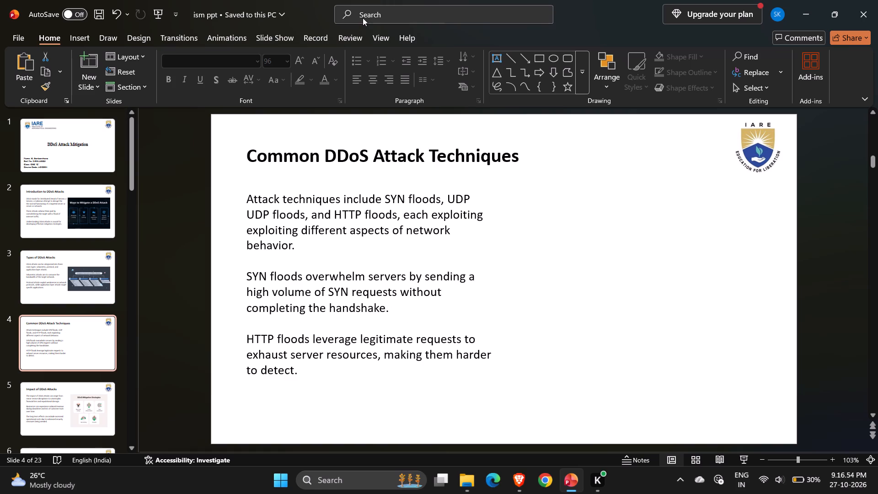
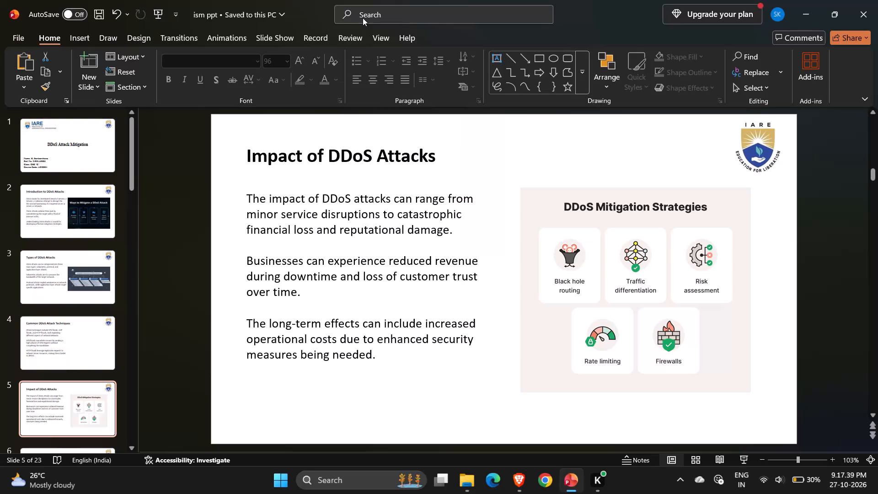
Review the slides from Understanding Attack Vectors through Legal and Regulatory Considerations, checking their text and images.
key(Down)
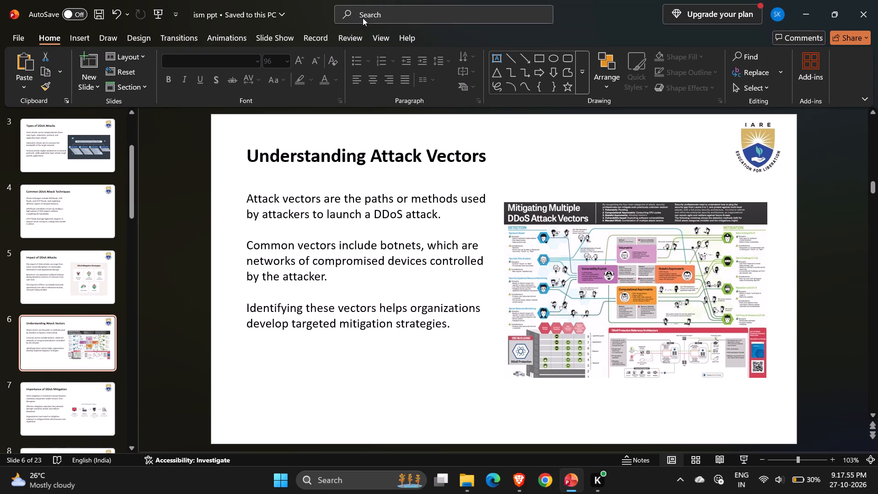
key(Down)
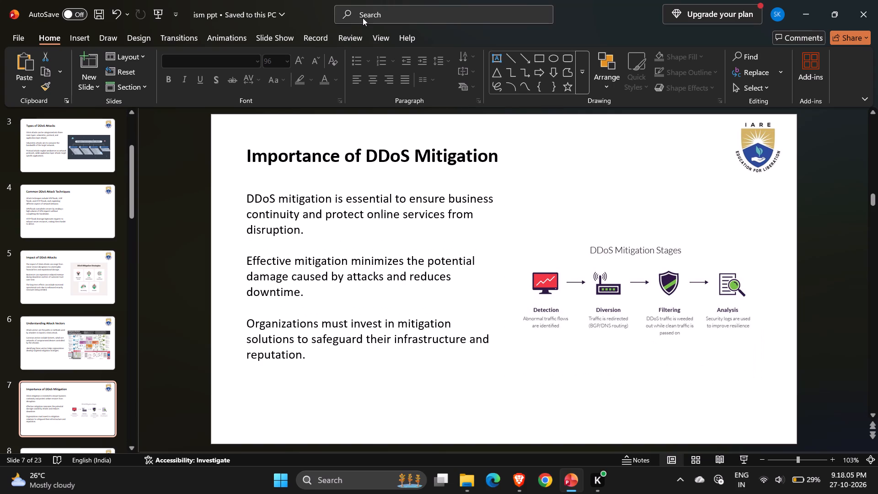
key(Down)
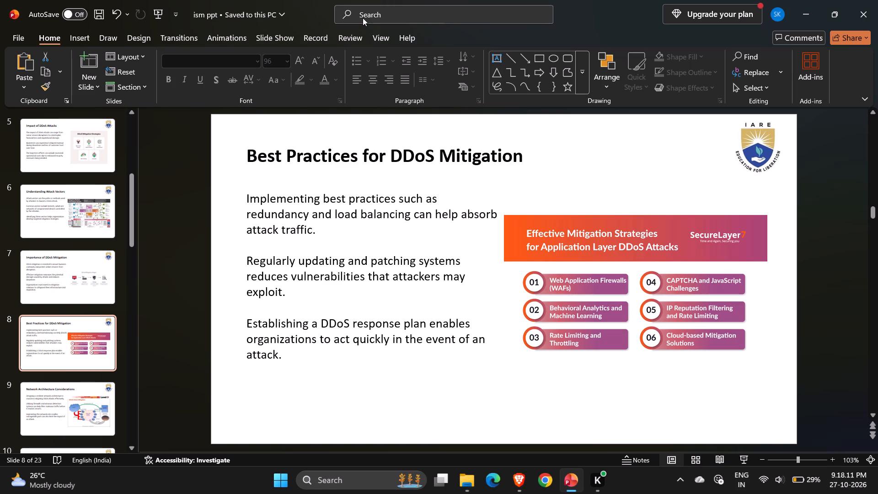
key(Down)
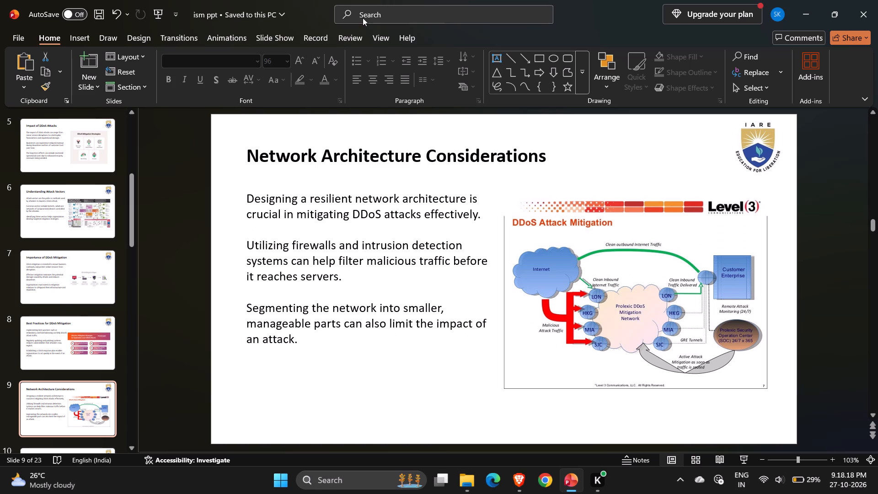
key(Down)
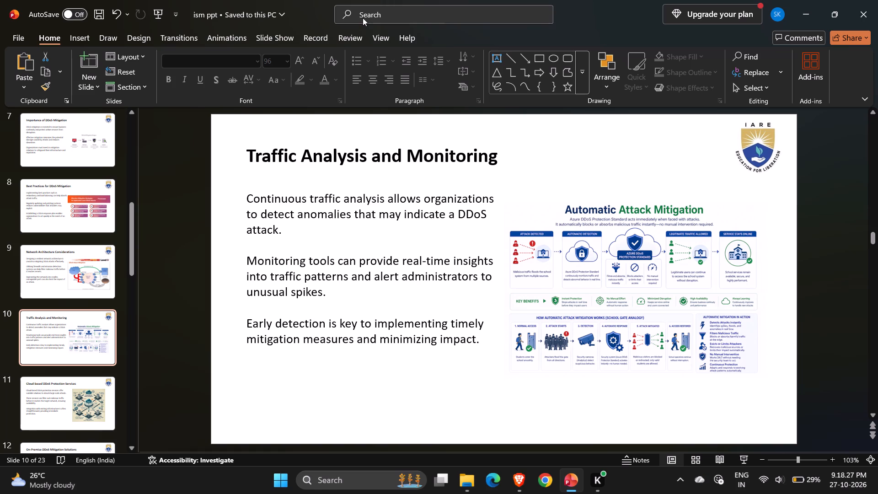
key(Down)
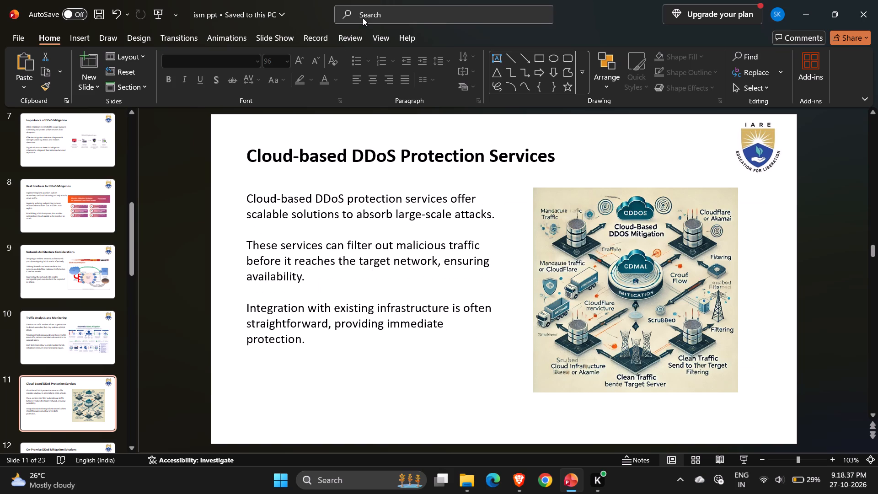
key(Down)
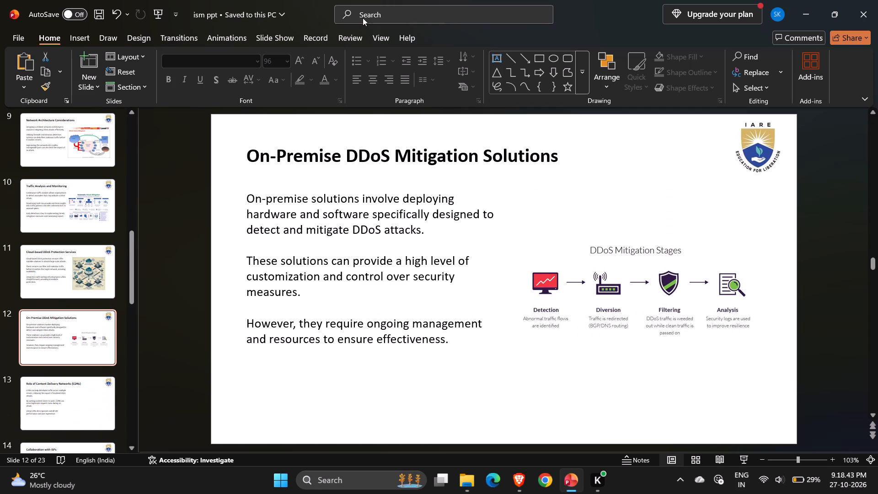
key(Down)
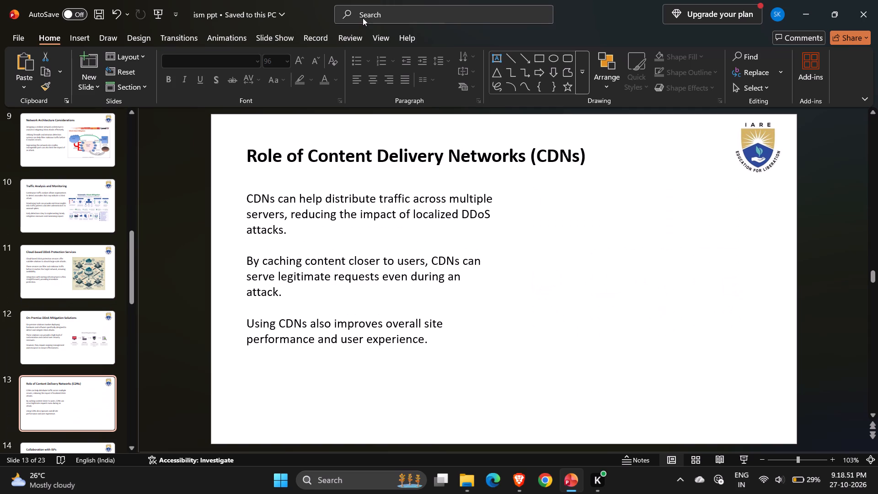
key(Down)
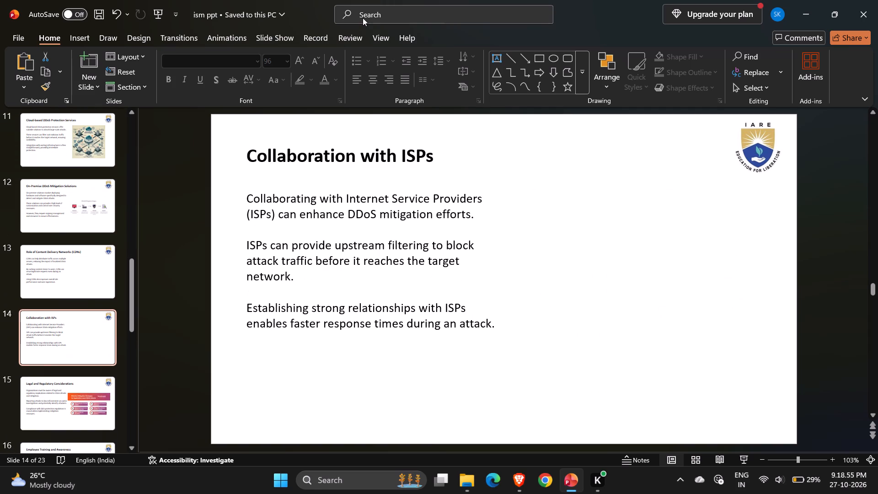
key(Down)
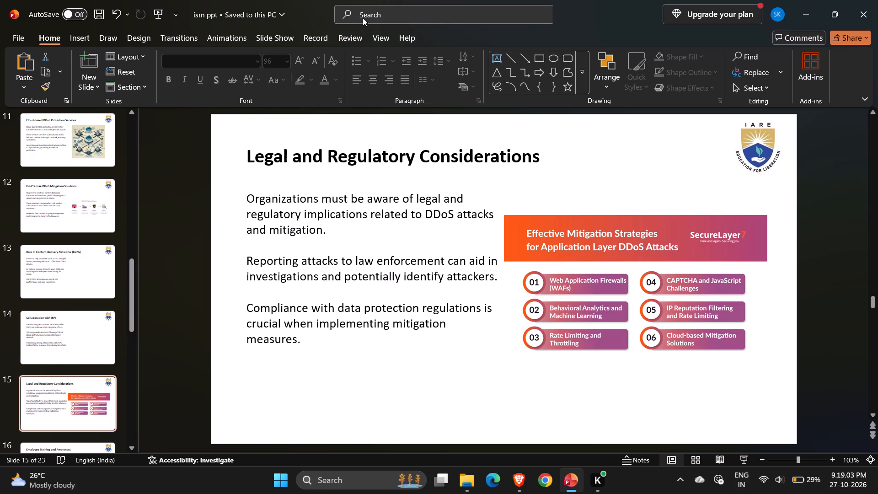
Return to the title slide and open the slide show recording view from the beginning of the presentation.
click(315, 35)
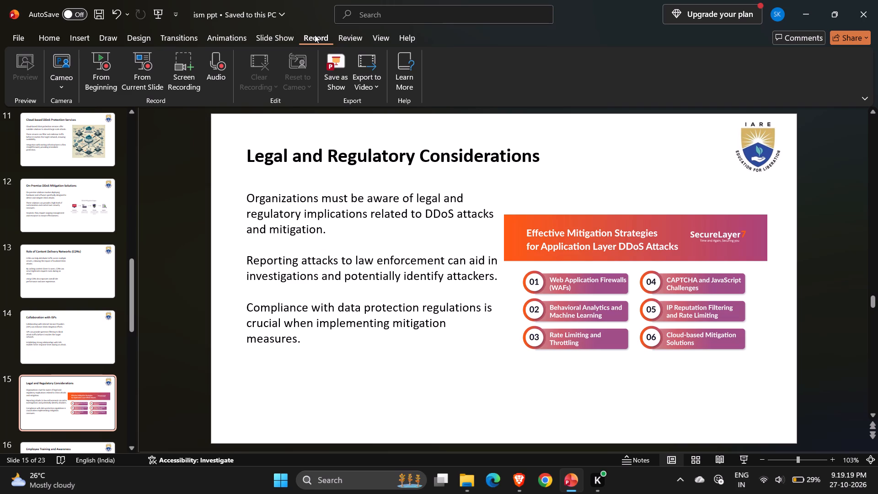
key(Up)
key(Up)
key(Up)
key(Up)
key(Up)
key(Up)
key(Up)
key(Up)
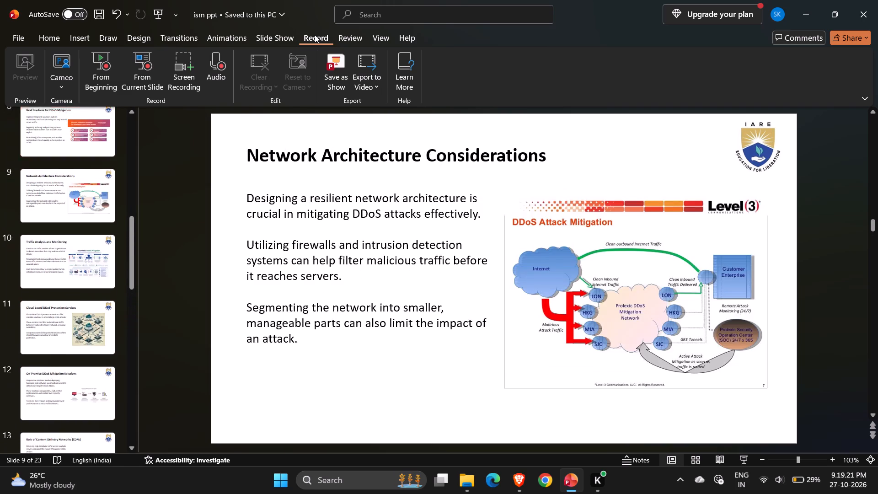
key(Up)
key(Up)
key(Up)
key(Up)
key(Up)
key(Up)
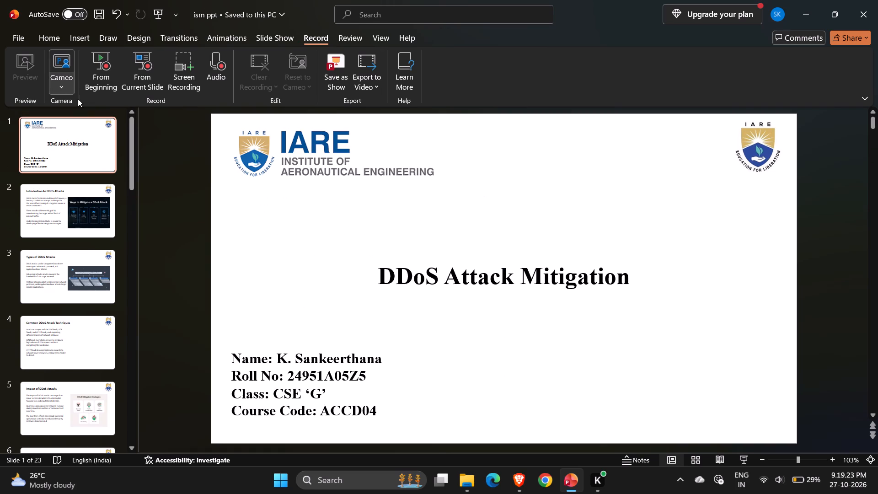
click(101, 74)
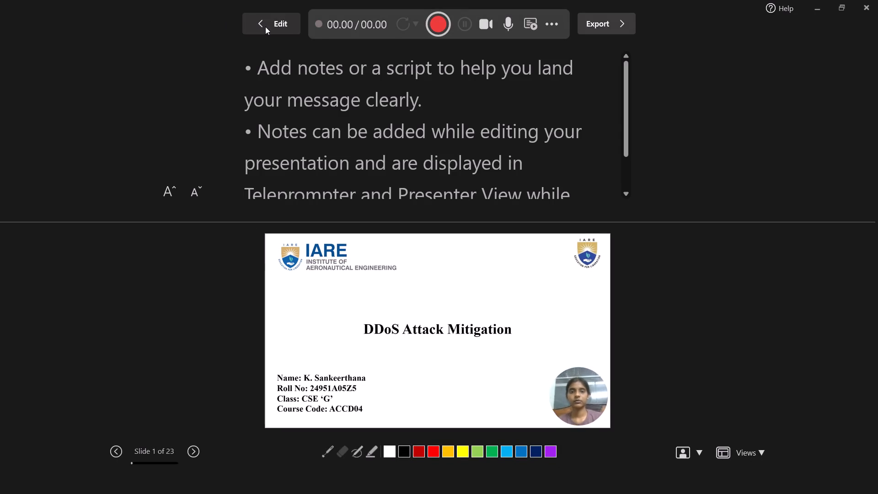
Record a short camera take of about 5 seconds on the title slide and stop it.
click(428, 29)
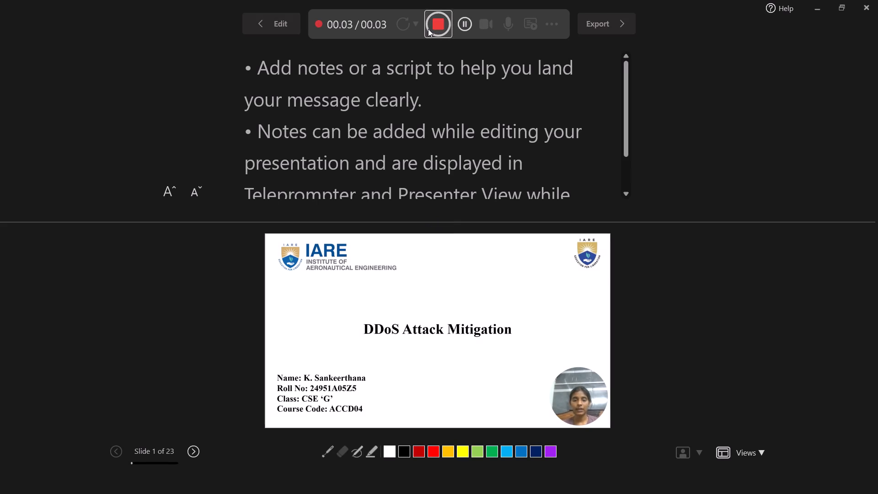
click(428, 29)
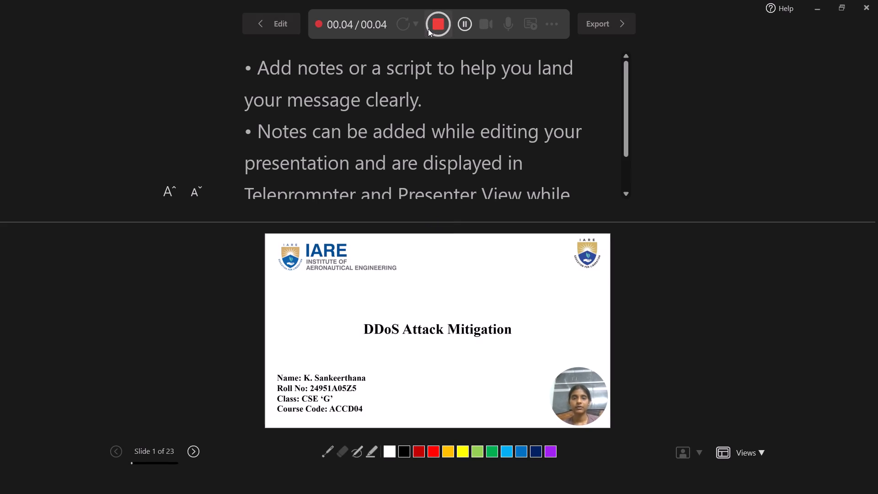
Retake the video on all slides, recording the title slide and advancing to the Introduction to DDoS Attacks slide.
click(408, 23)
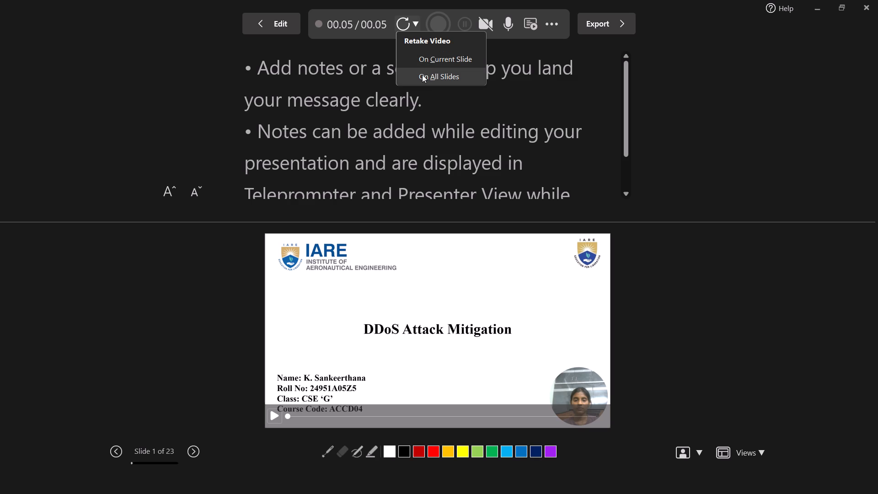
click(422, 75)
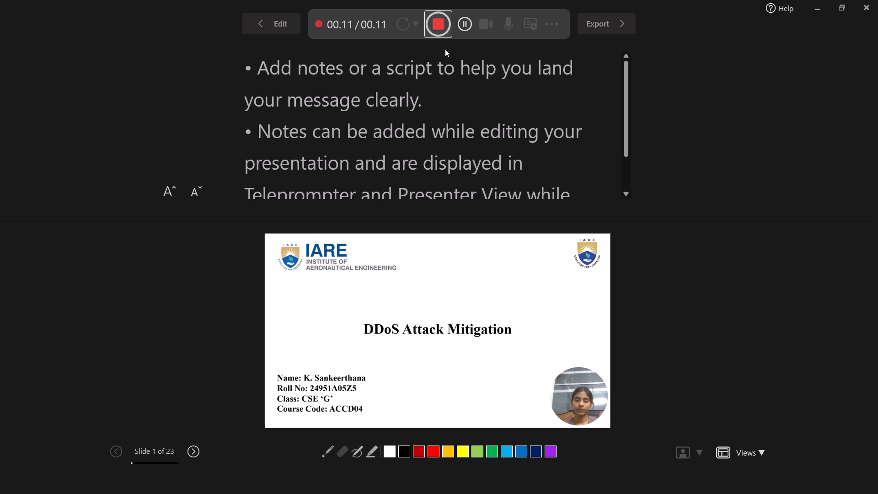
key(Right)
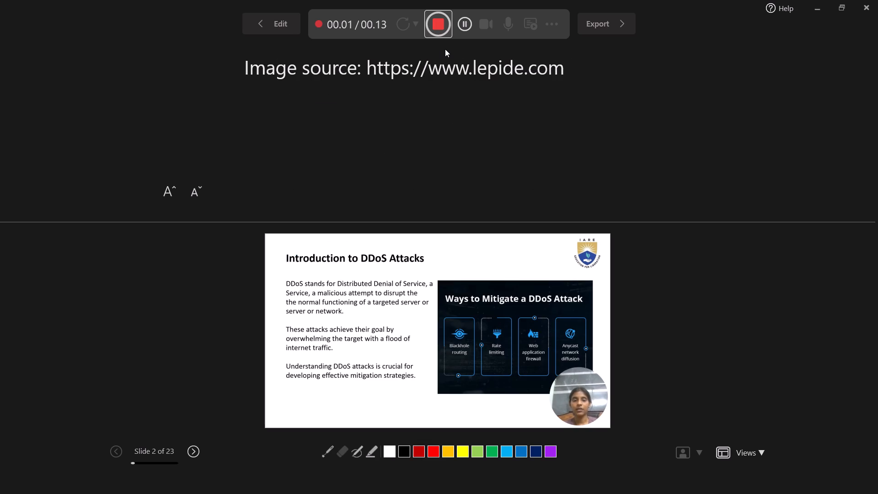
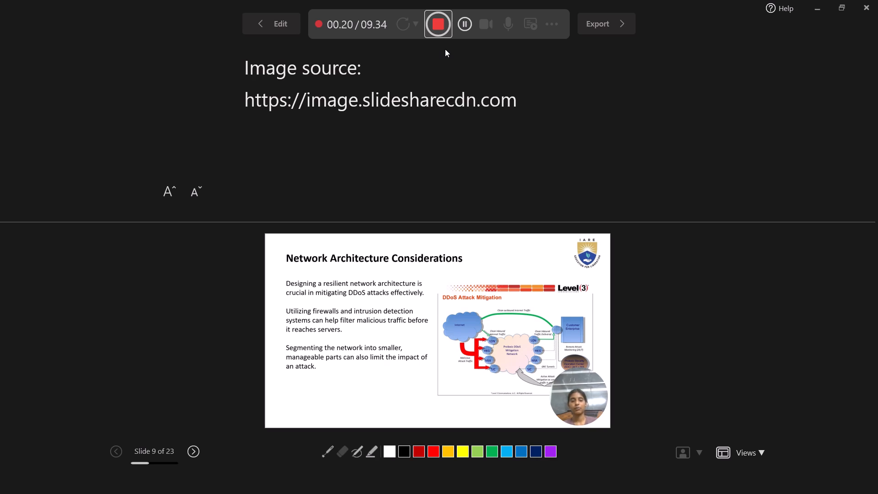
Continue recording the narrated video from the Network Architecture Considerations slide, advancing one slide at a time to the Conclusion slide.
key(Right)
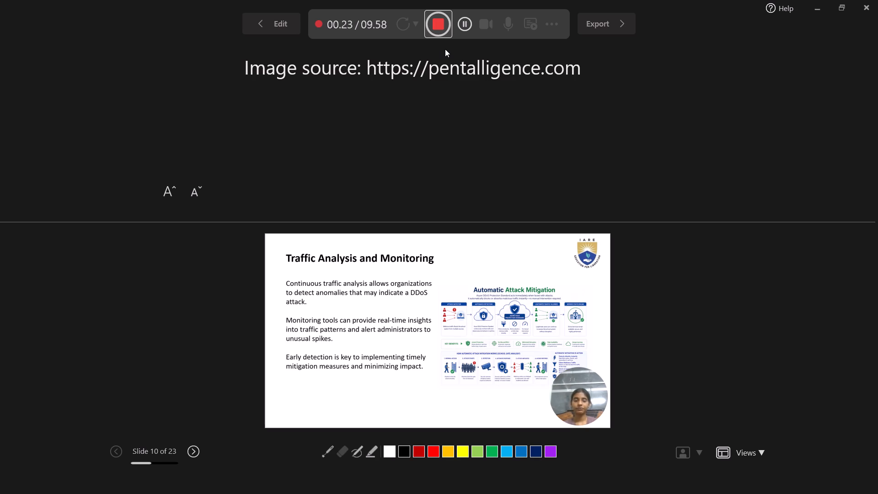
key(Right)
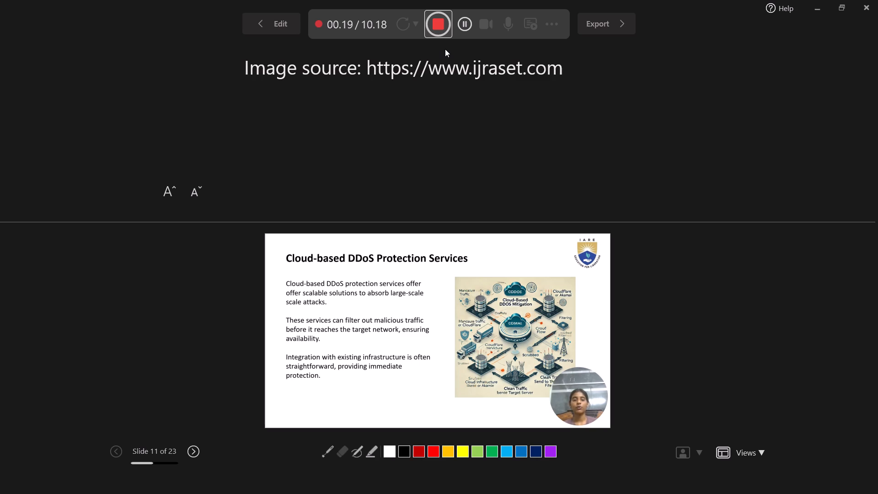
key(Right)
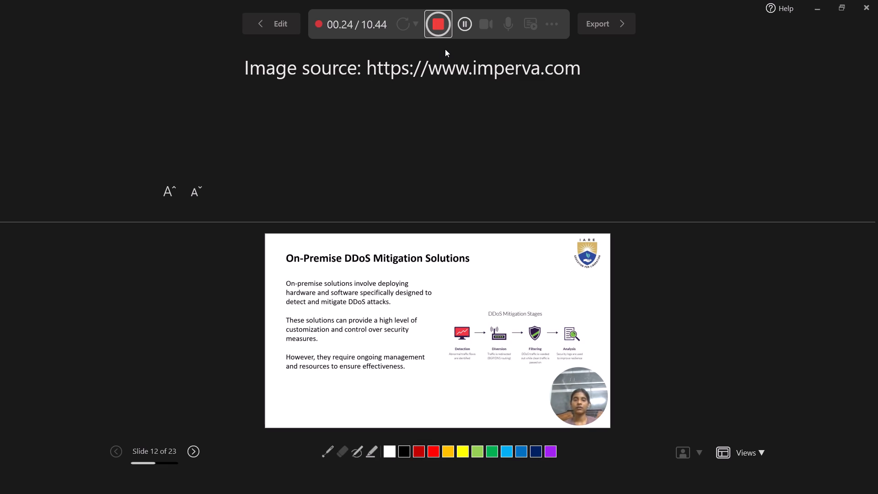
key(Right)
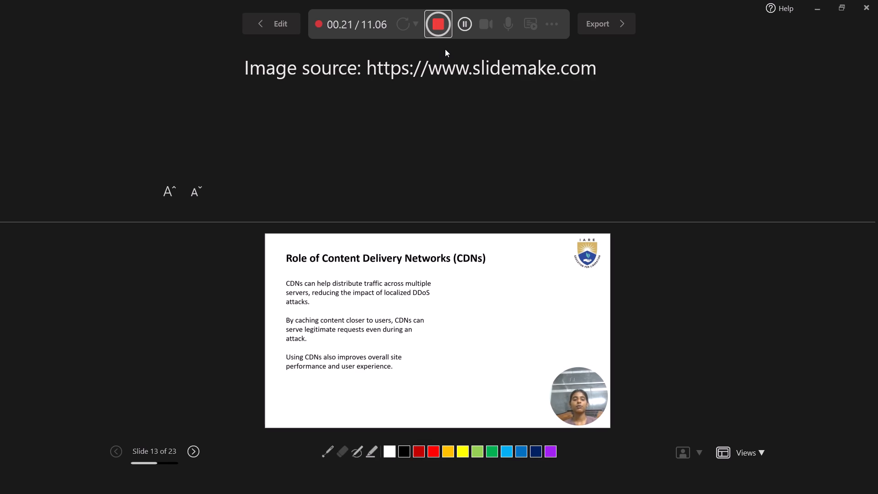
key(Right)
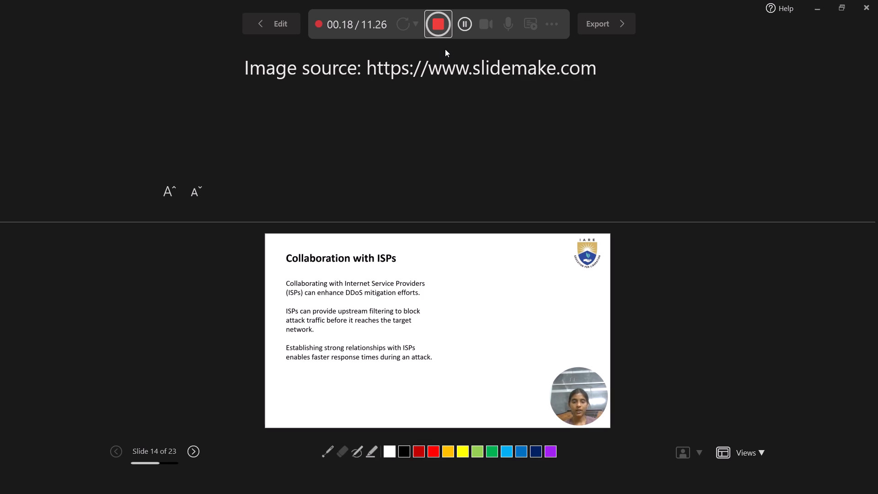
key(Right)
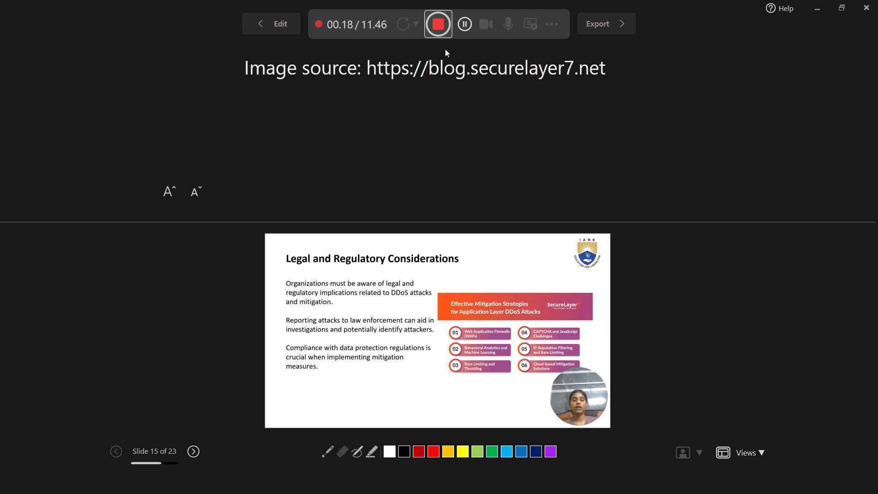
key(Right)
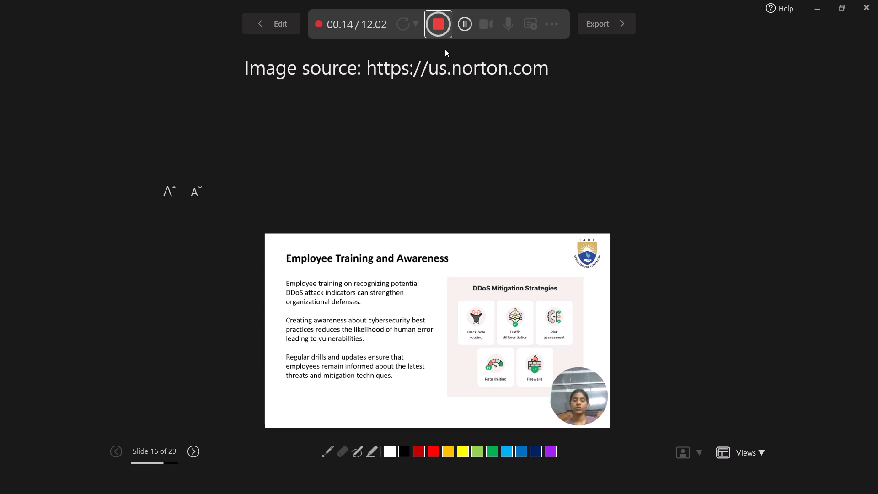
key(Right)
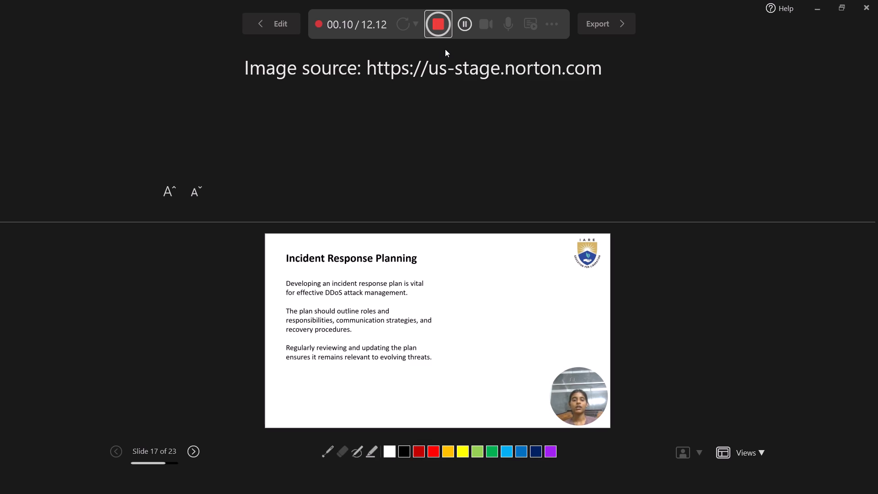
key(Right)
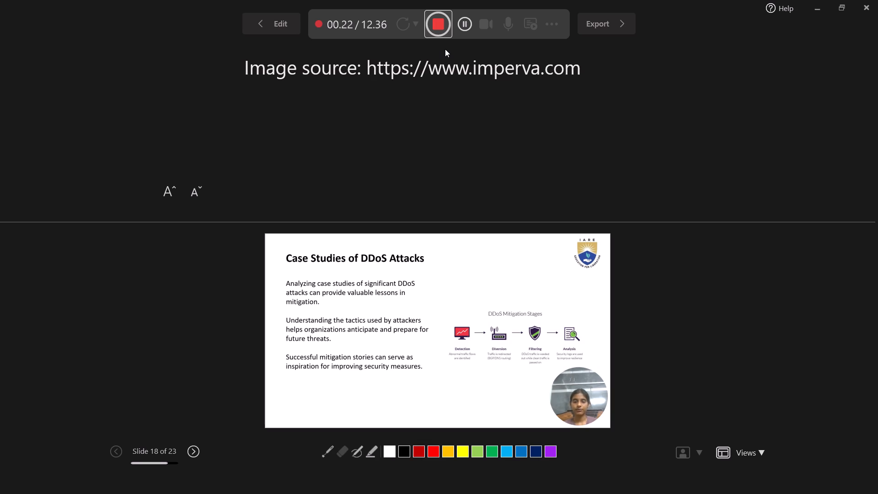
key(Right)
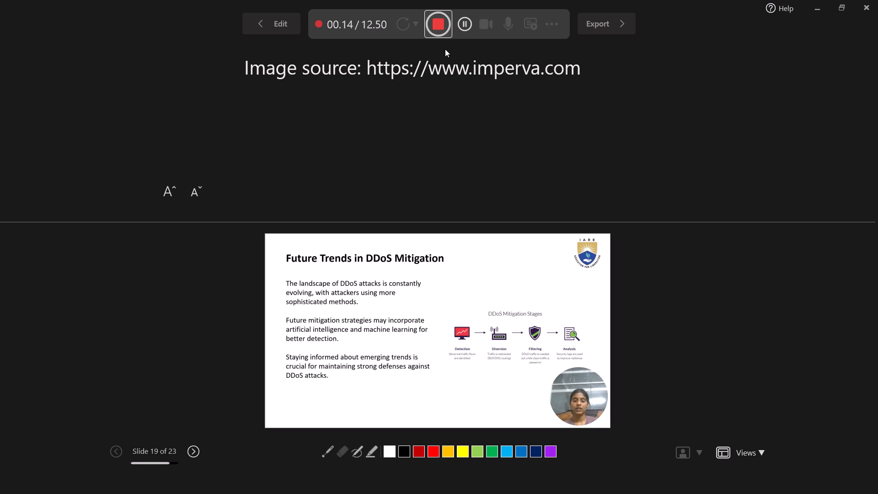
key(Right)
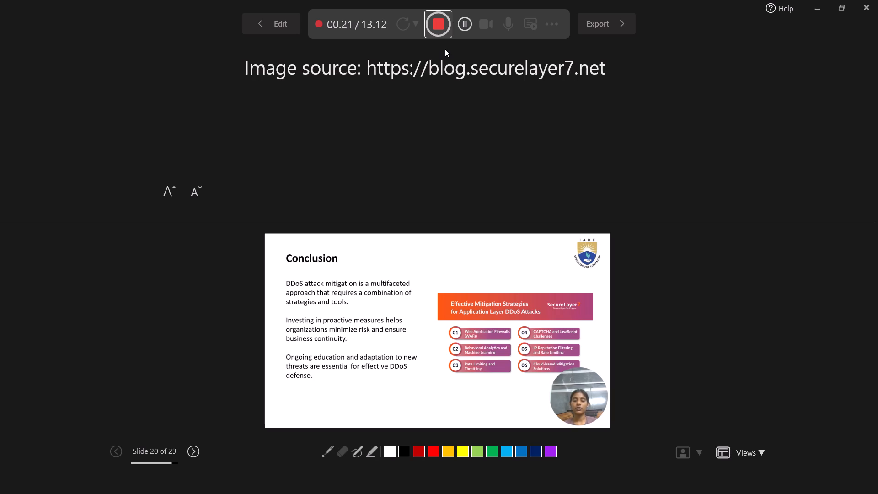
Narrate the Conclusion slide, pass quickly over the two slides after it to the closing Thankyou slide, and stop the recording.
key(Right)
key(Right)
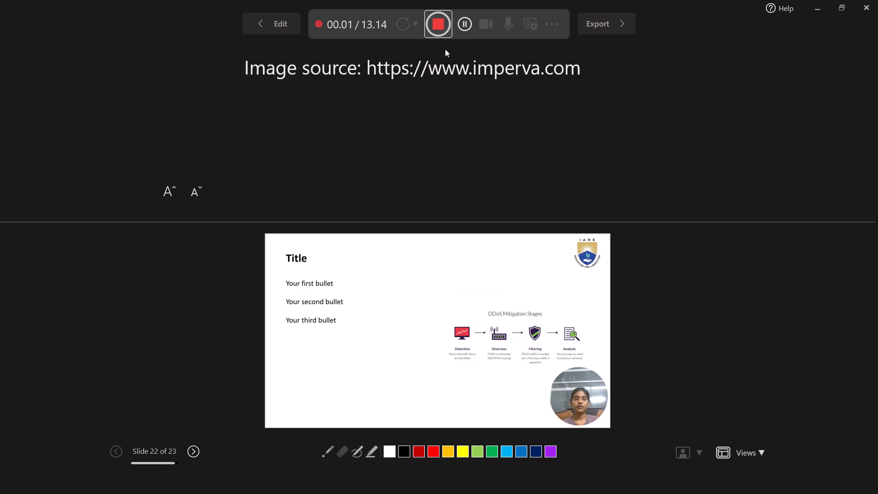
key(Right)
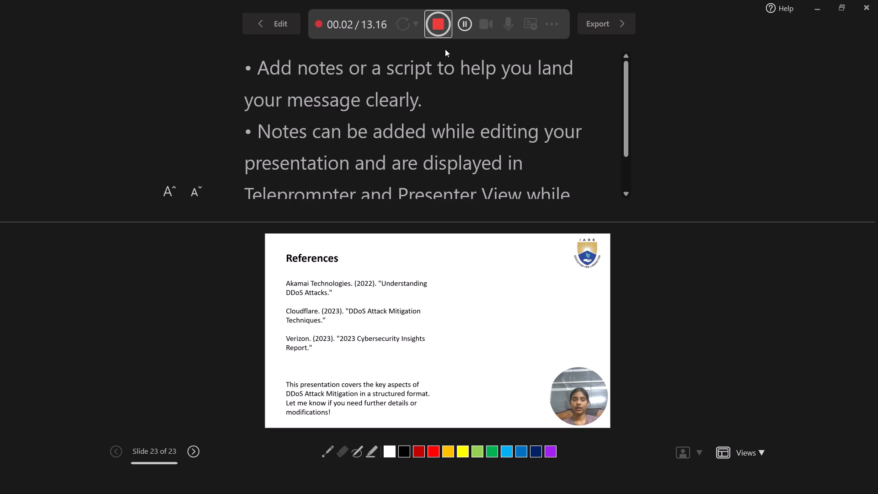
click(437, 23)
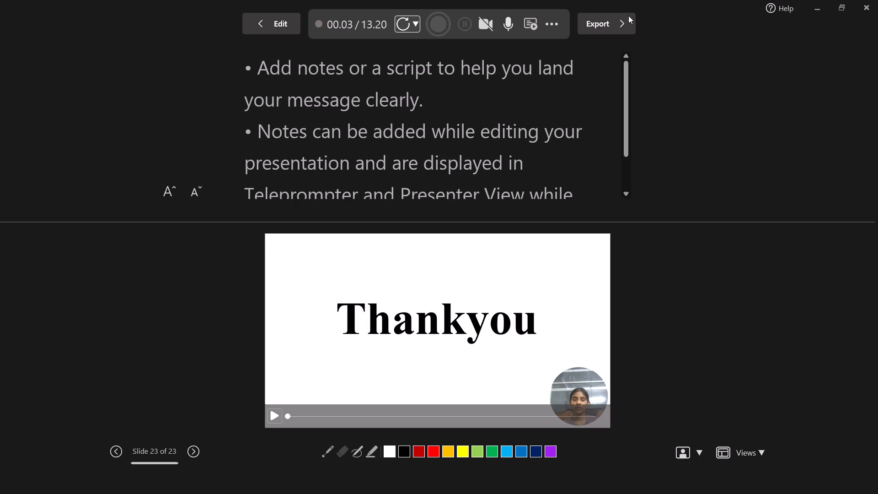
Export the recorded presentation as an MP4 video named "ism AAT video".
click(606, 30)
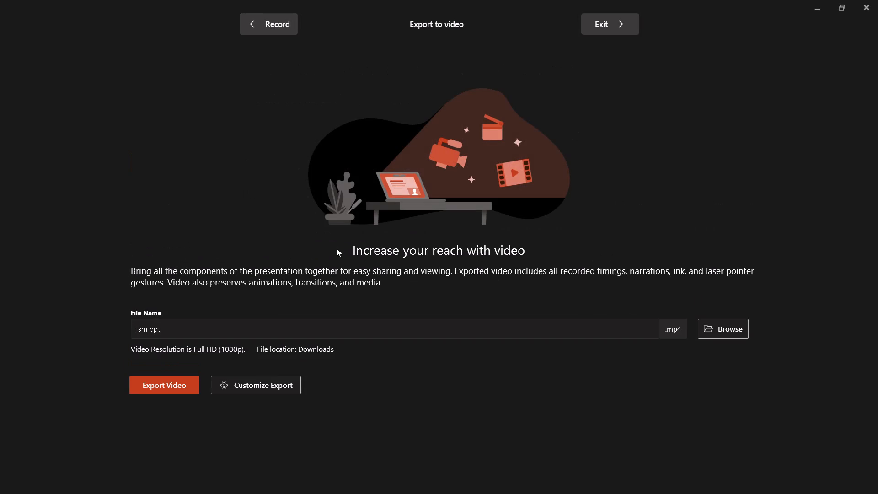
click(201, 328)
key(BackSpace)
key(BackSpace)
key(BackSpace)
text(AAT VIE)
key(BackSpace)
key(BackSpace)
text(video)
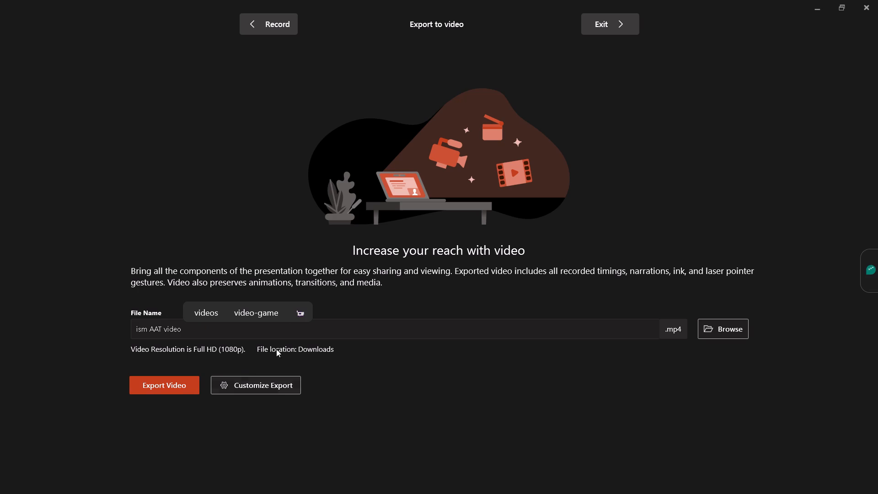
click(138, 387)
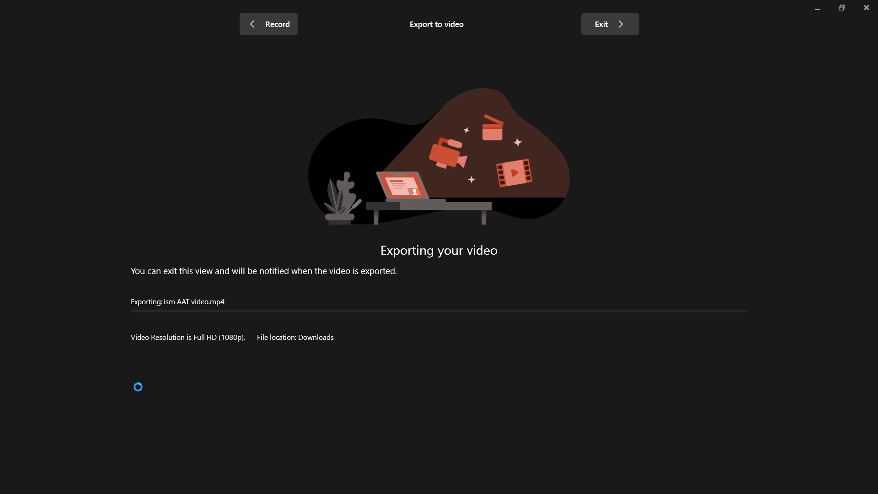
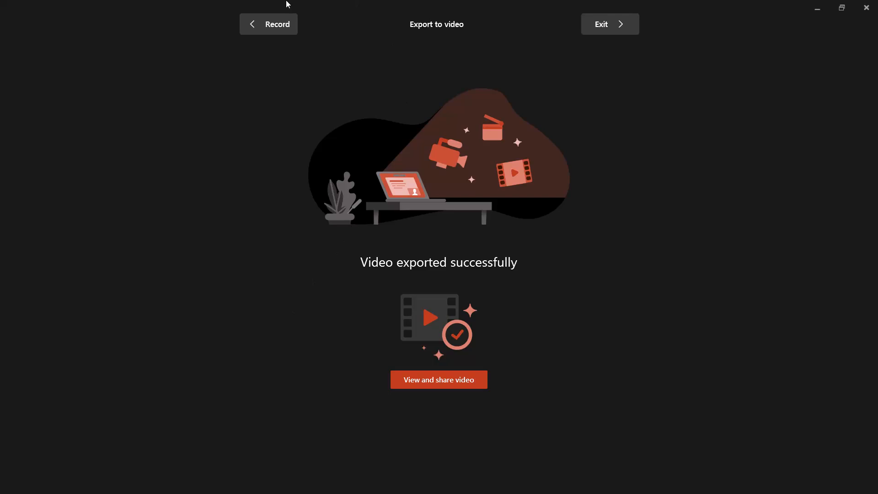
Leave the video export view and close the ism ppt presentation, saving its changes in the Downloads folder.
click(631, 27)
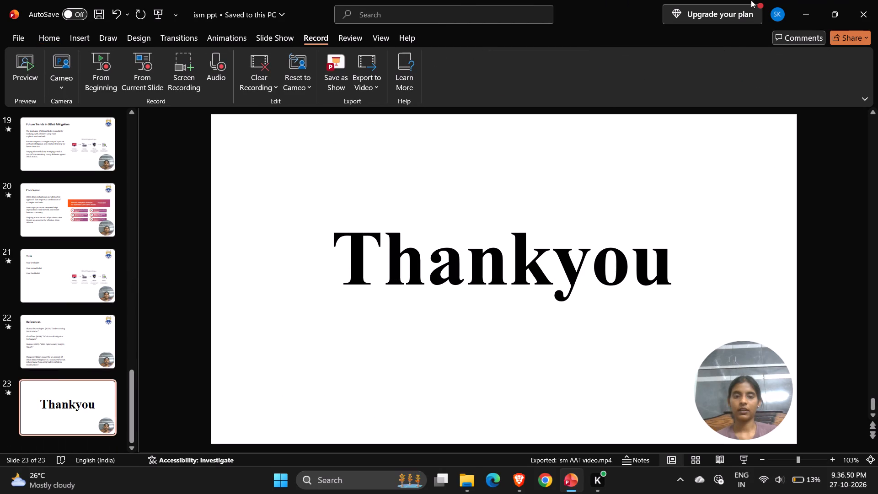
click(877, 0)
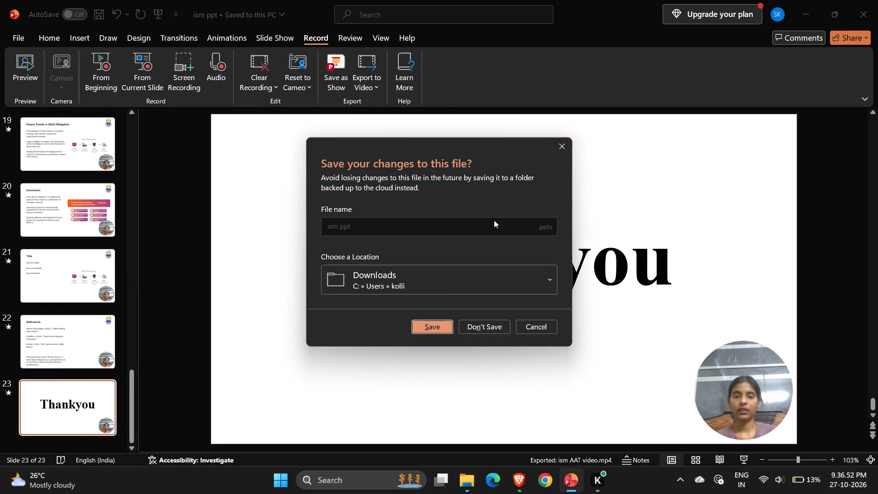
click(429, 325)
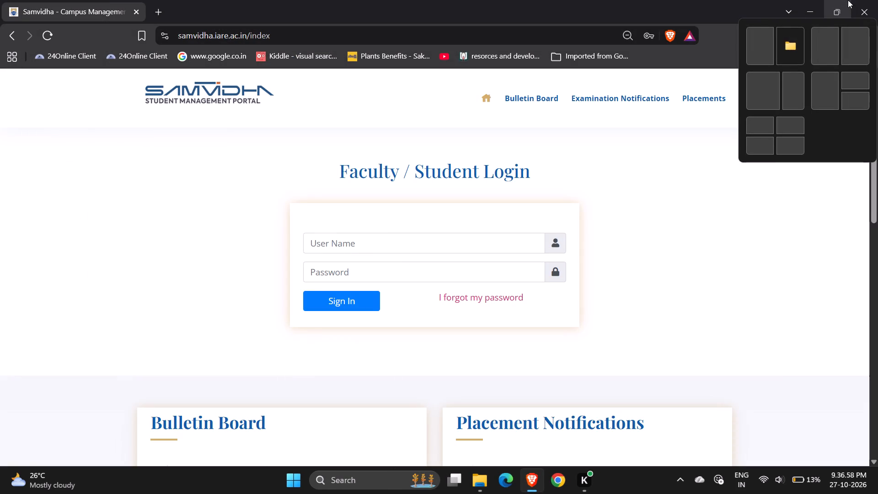
Minimize the browser window showing the Samvidha login page.
click(807, 16)
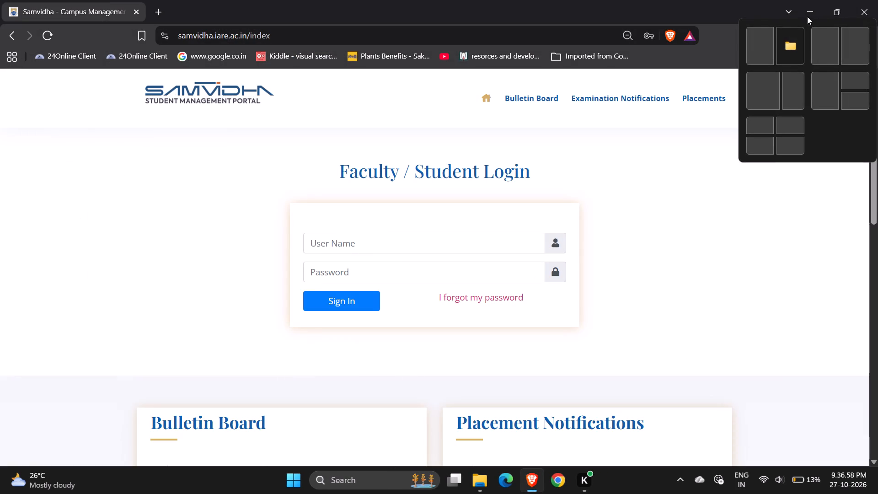
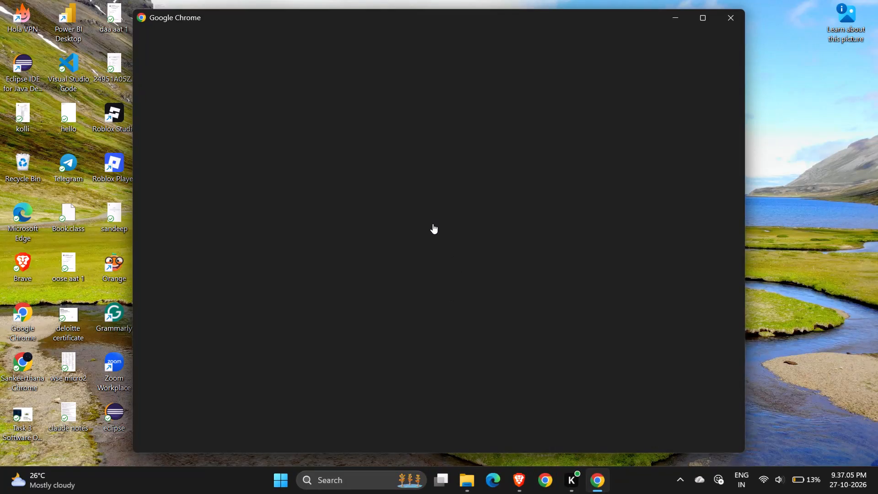
Open Chrome with the profile that has the pagoda picture and go to My Drive in Google Drive.
scroll(433, 224, down, 2)
click(284, 241)
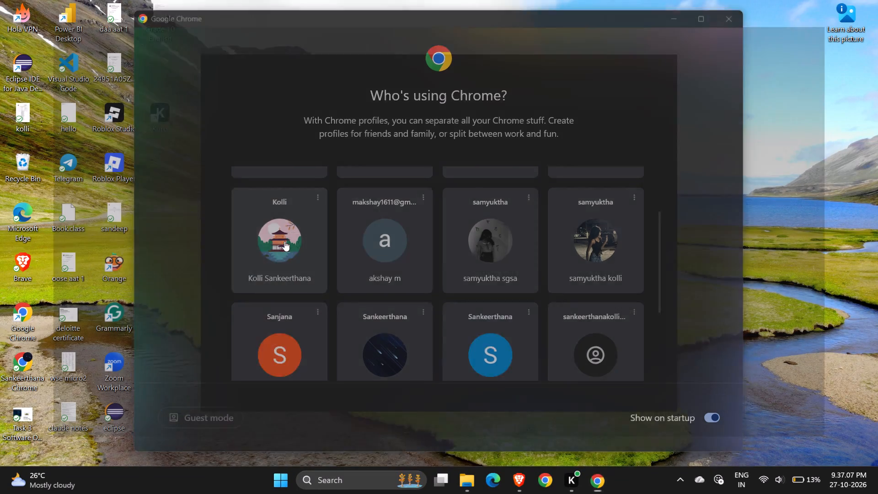
click(395, 38)
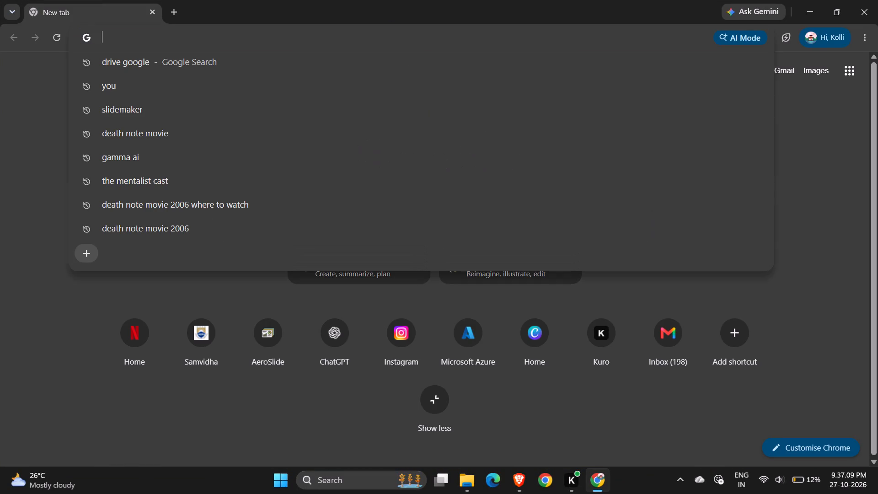
text(dri)
click(251, 190)
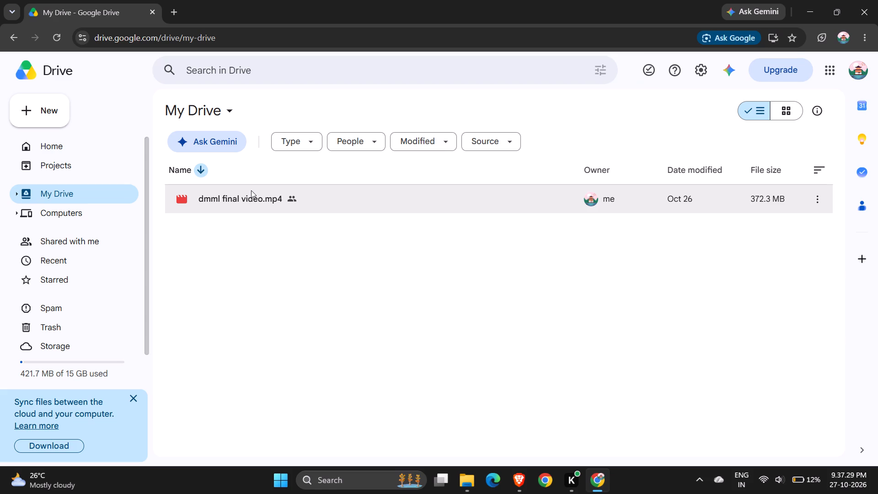
Upload the ism AAT video file from the Downloads folder to My Drive.
click(45, 97)
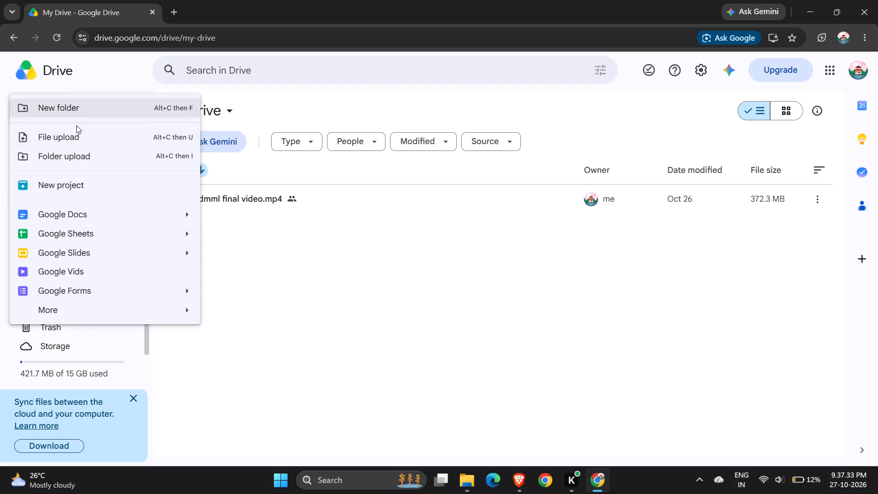
click(77, 136)
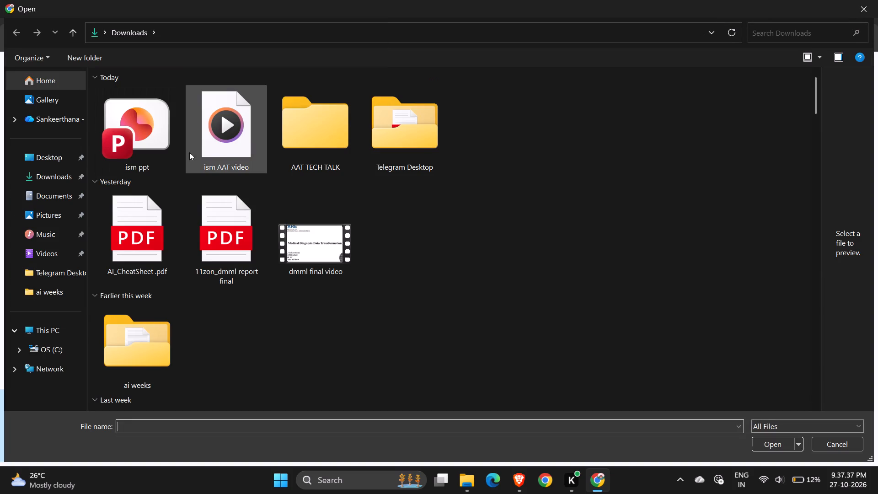
click(209, 142)
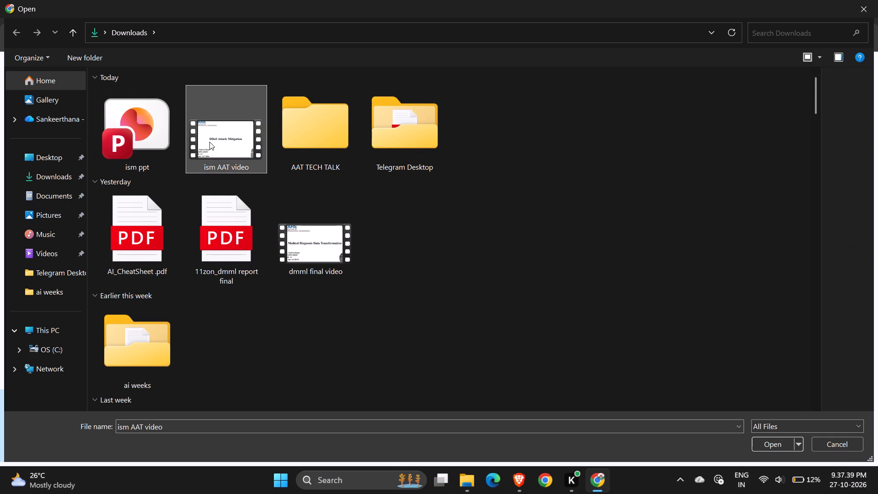
key(Return)
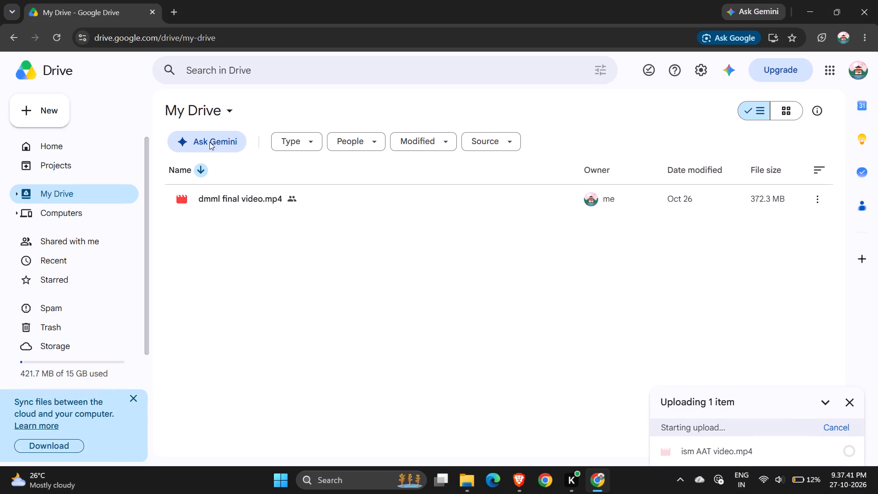
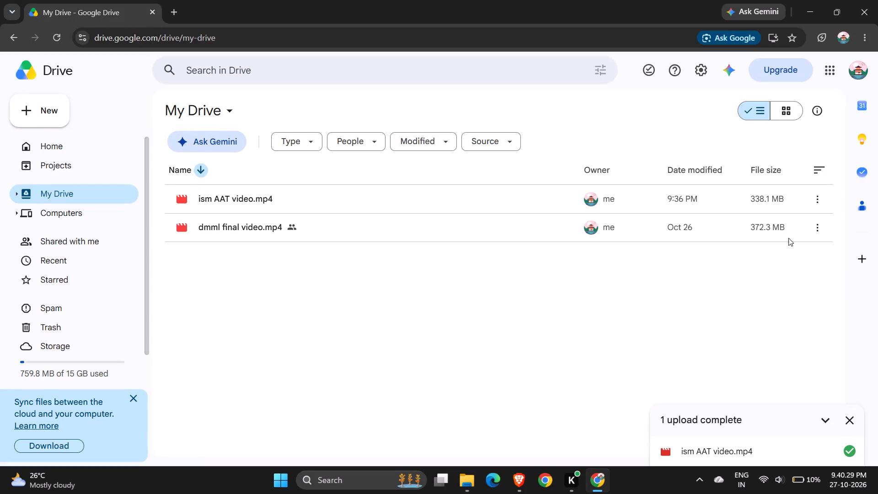
Share ism AAT video.mp4 with anyone with the link as viewer and copy its link.
click(814, 199)
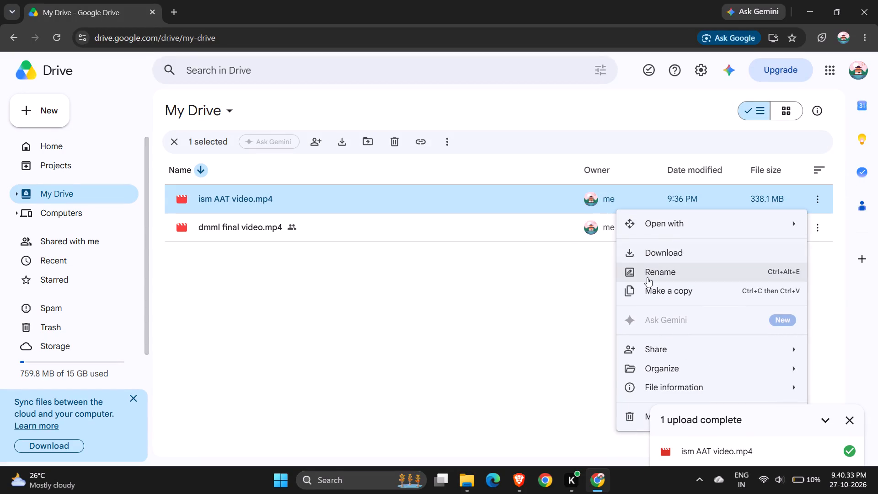
click(651, 351)
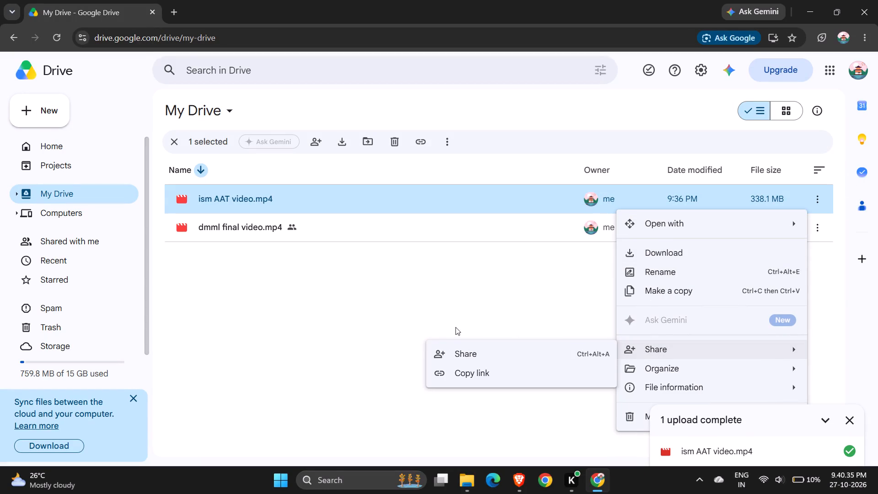
click(469, 372)
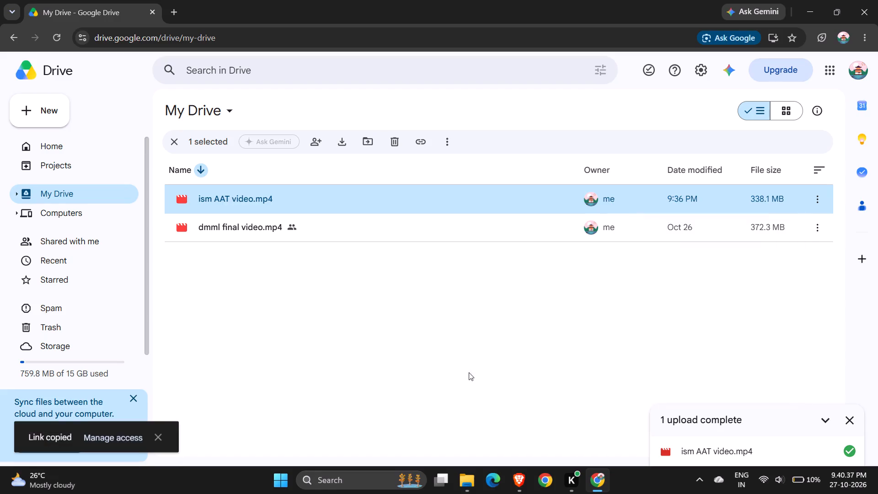
click(135, 441)
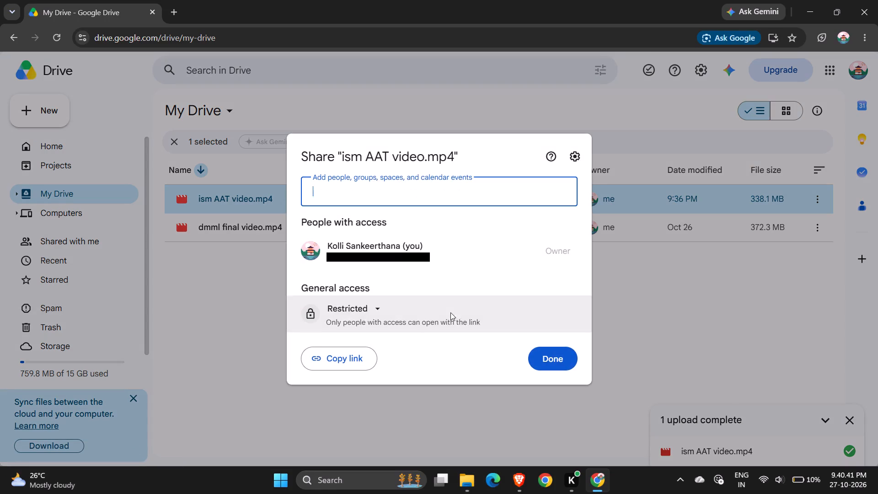
click(357, 313)
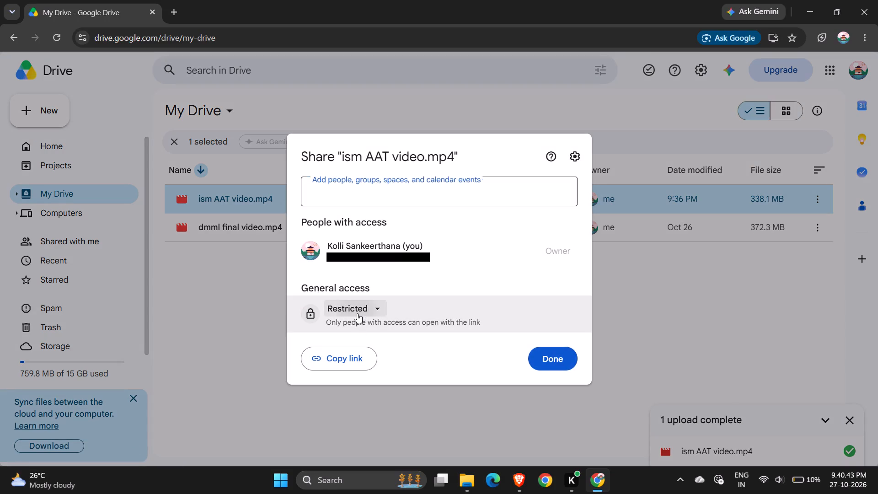
click(391, 371)
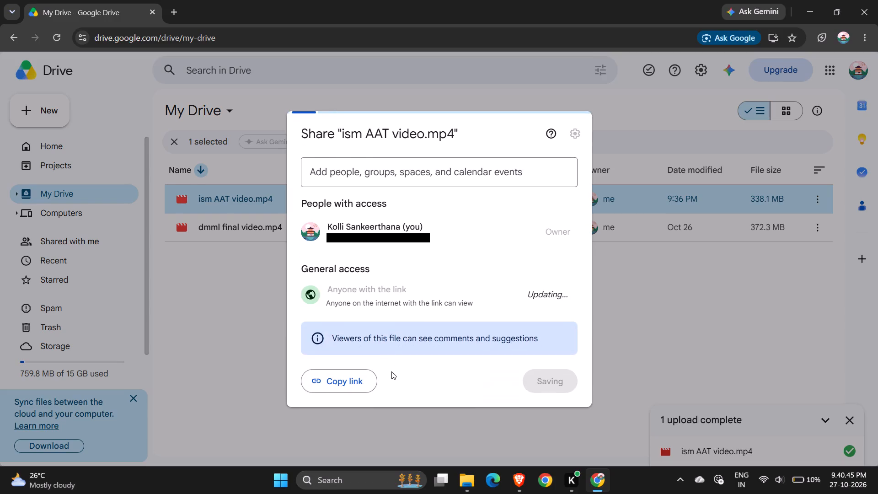
click(361, 381)
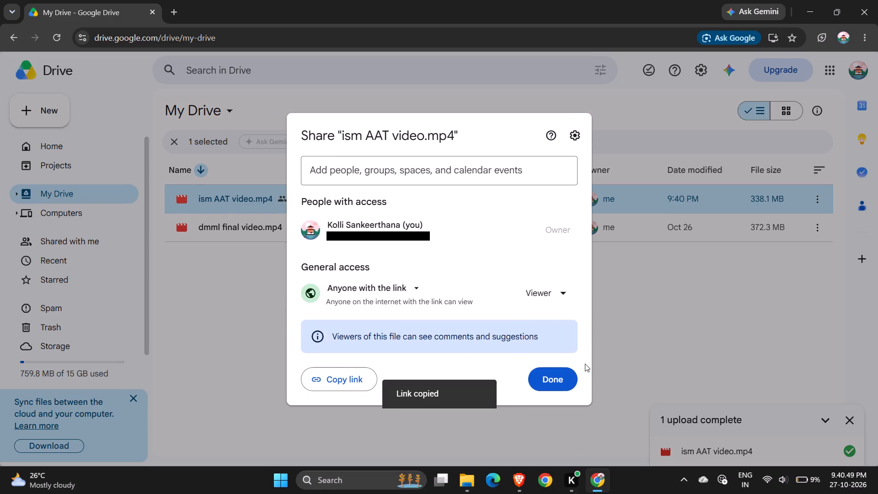
click(562, 383)
Switch to Brave and sign in to the Samvidha student portal with the first saved login.
click(520, 483)
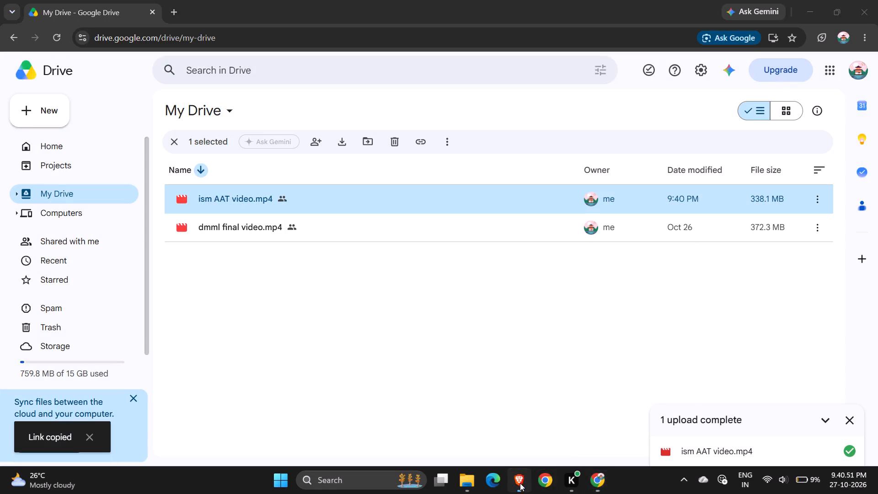
click(407, 249)
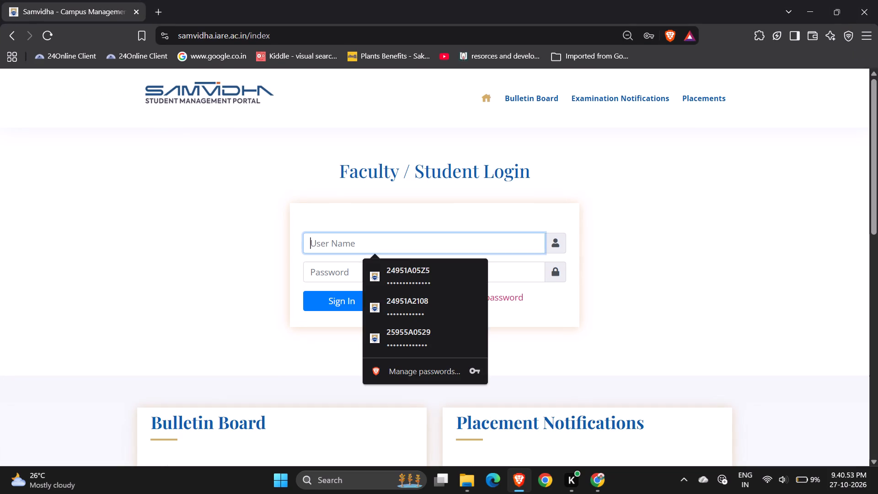
click(410, 269)
click(354, 300)
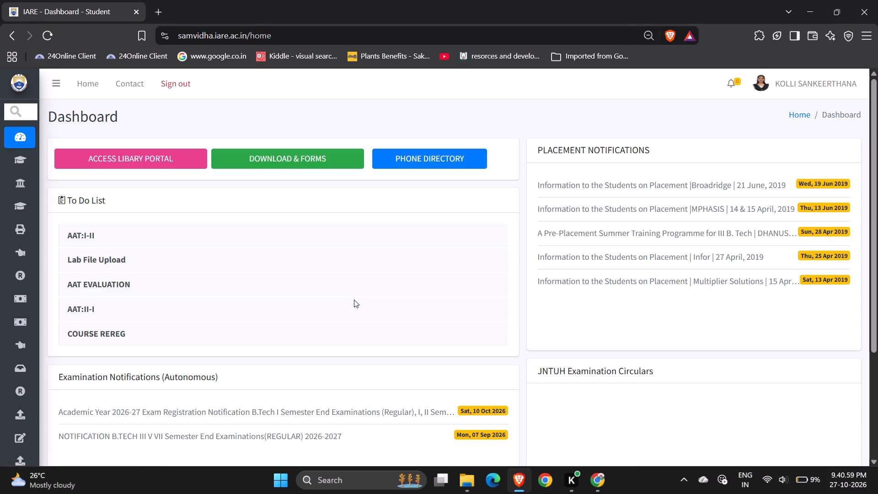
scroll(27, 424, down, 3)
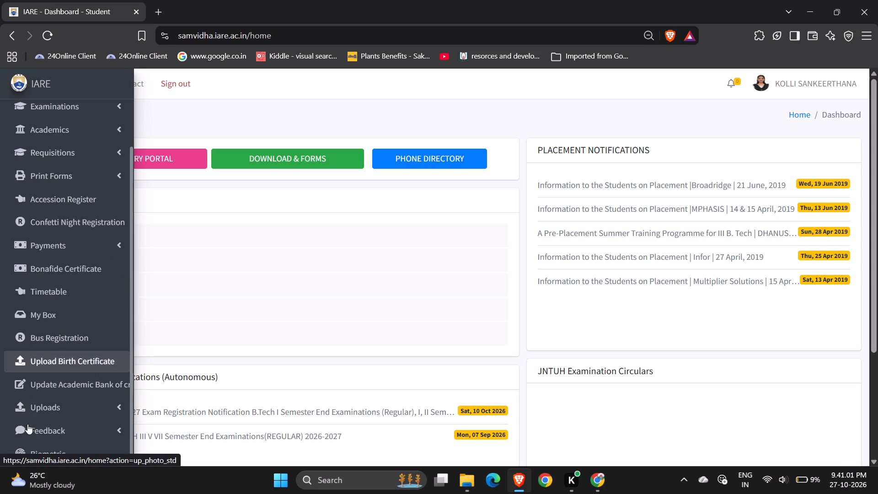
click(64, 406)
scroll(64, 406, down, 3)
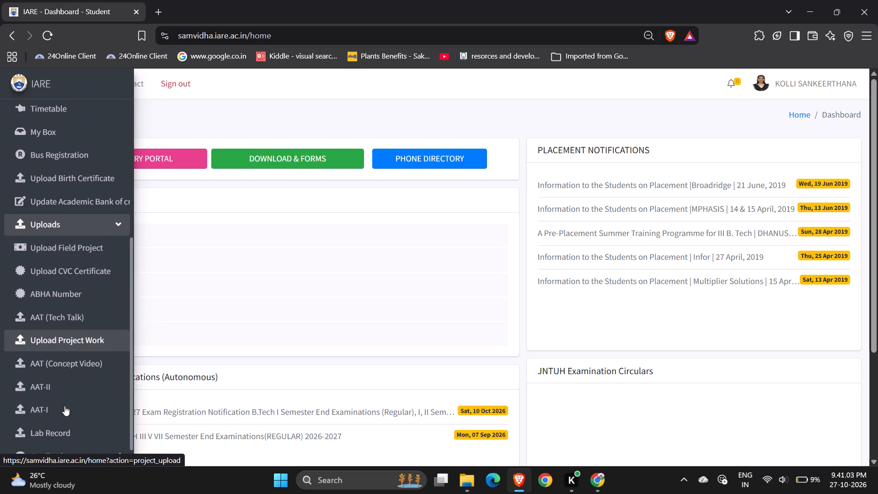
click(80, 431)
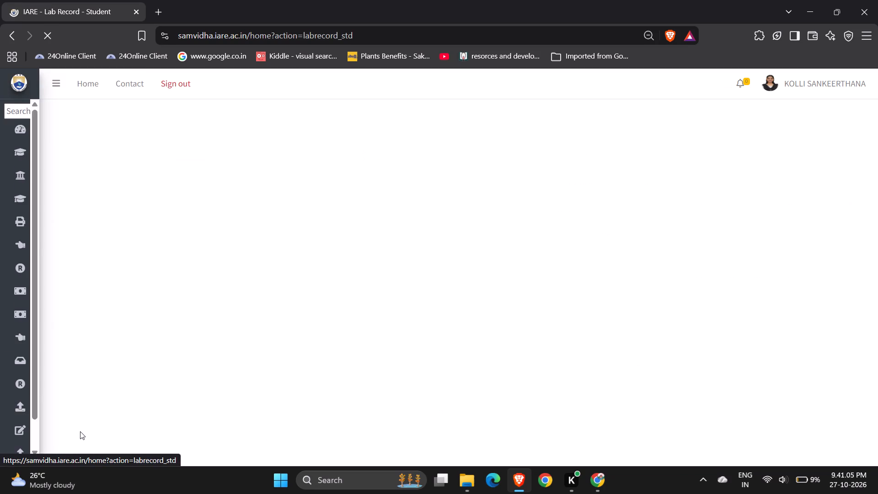
Open the portal's AAT-II upload page and get the question for Information Security Management (ACCD04).
scroll(68, 419, down, 5)
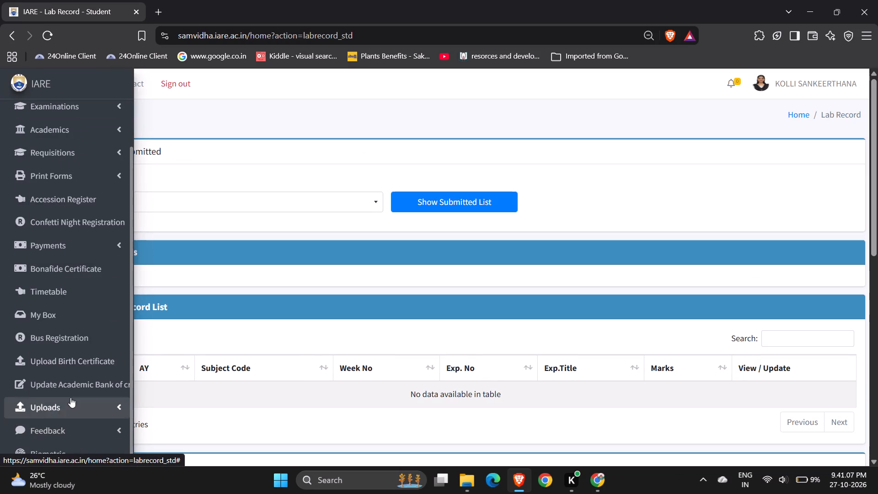
click(72, 403)
scroll(72, 403, down, 4)
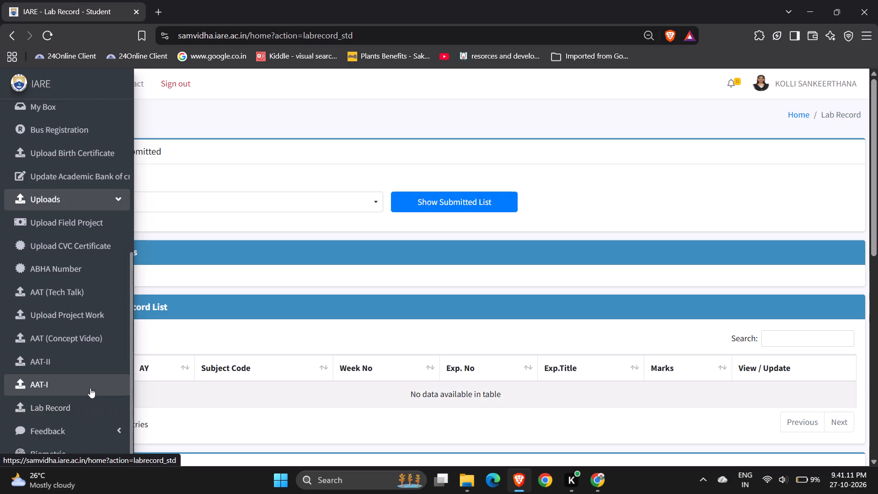
click(73, 362)
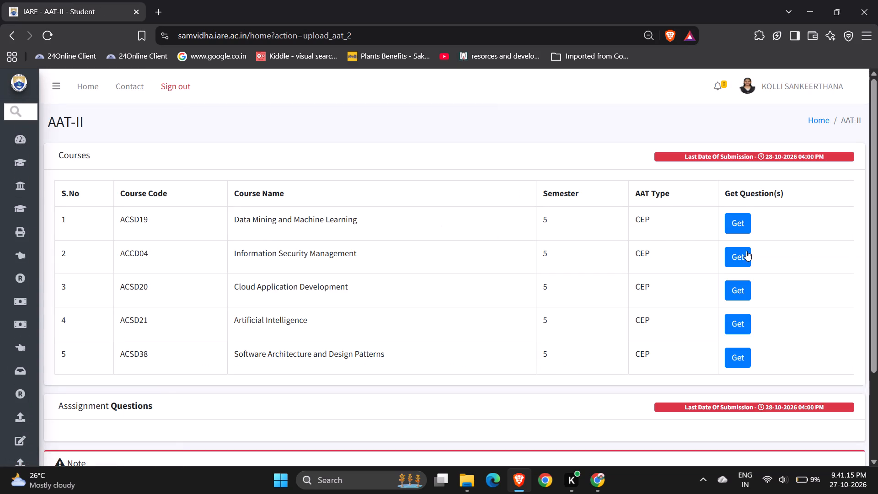
click(748, 258)
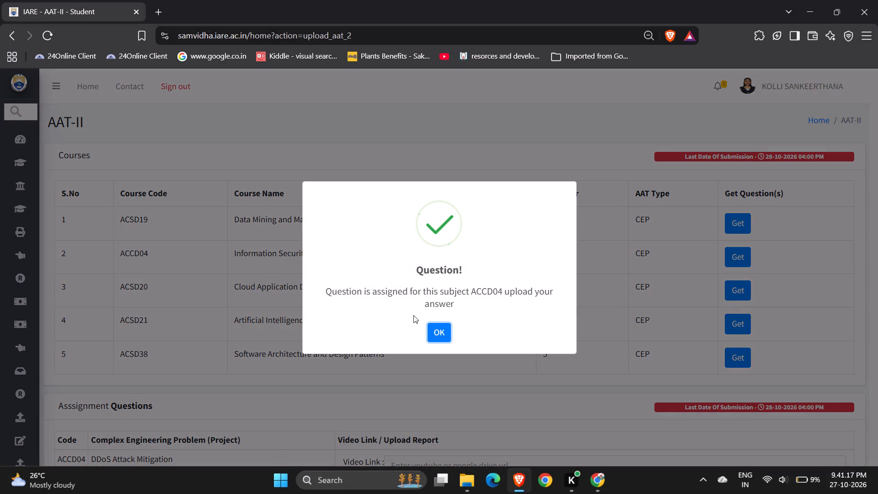
click(434, 332)
Paste the copied Google Drive link as the video link for the DDoS Attack Mitigation problem.
scroll(434, 332, down, 2)
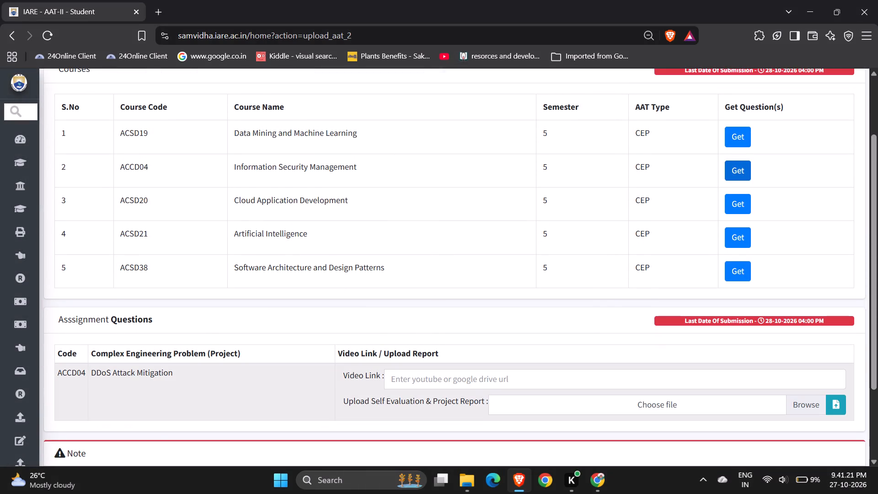
click(476, 380)
key(ctrl+v)
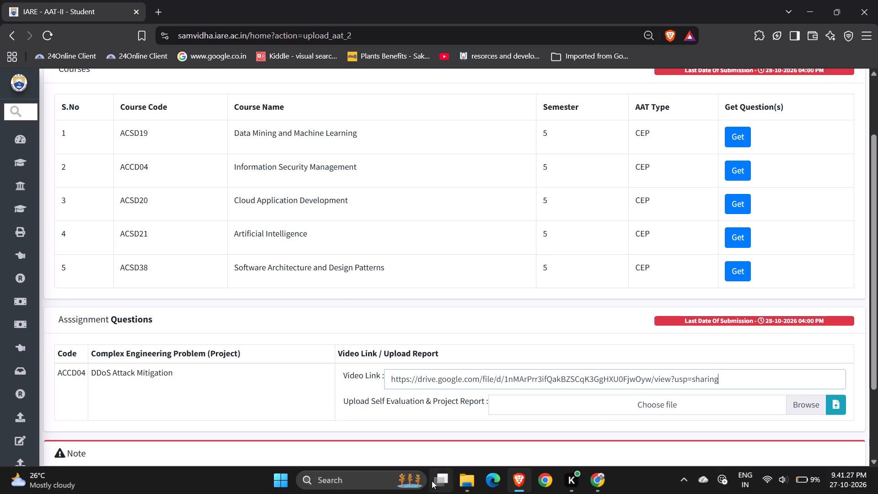
Switch to File Explorer and look through the Downloads folder for the ISM report file.
click(462, 478)
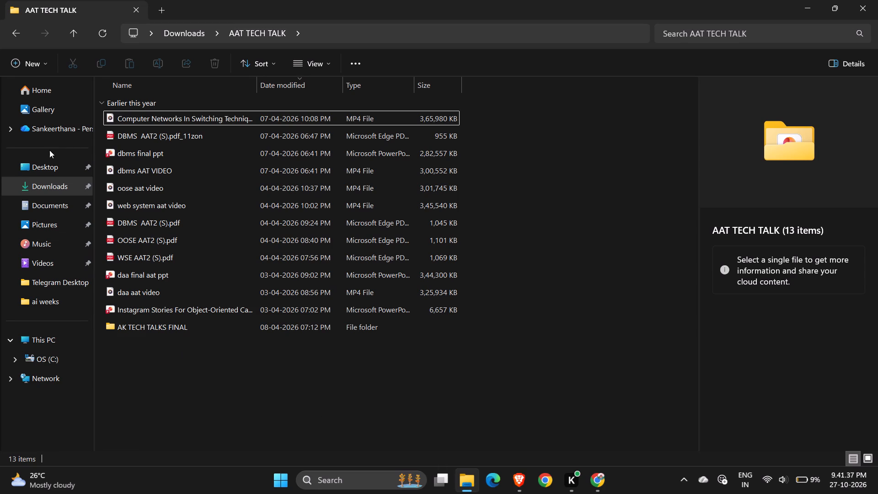
click(51, 209)
click(40, 186)
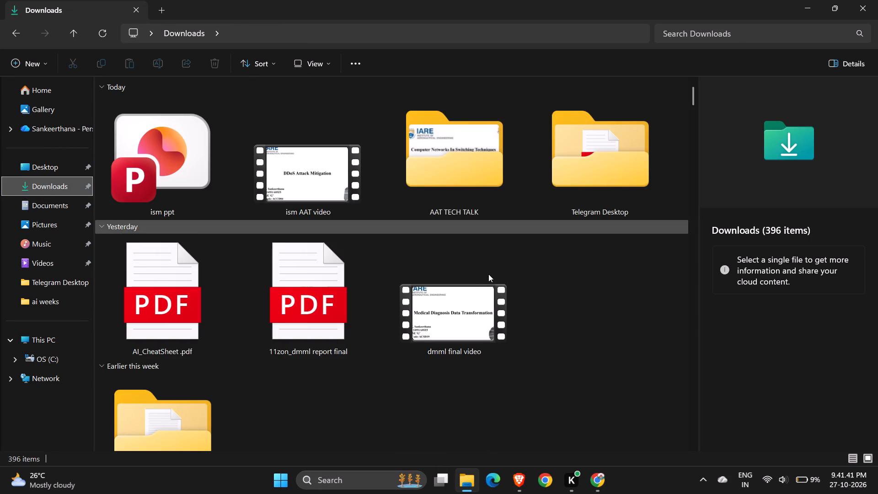
scroll(569, 301, down, 1)
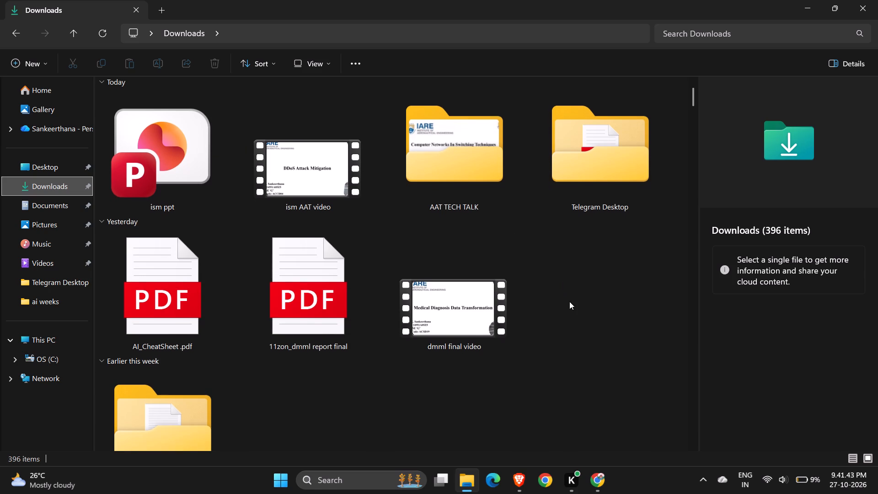
scroll(569, 301, down, 3)
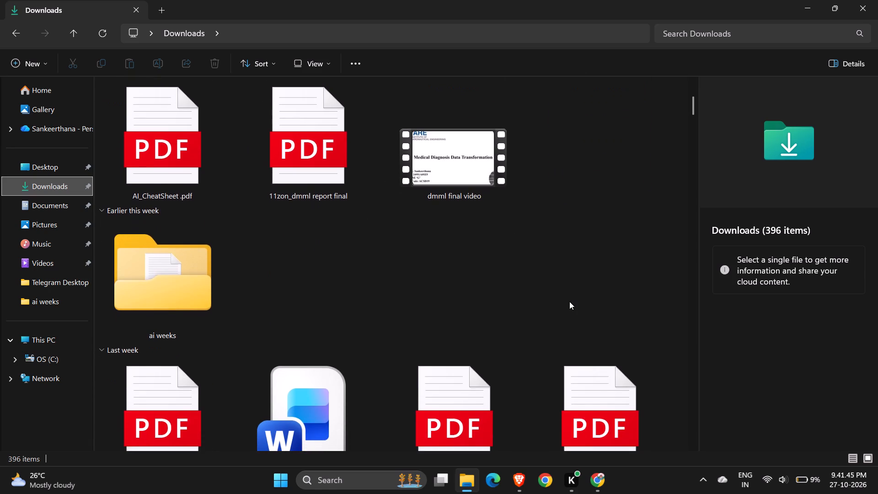
scroll(569, 301, down, 1)
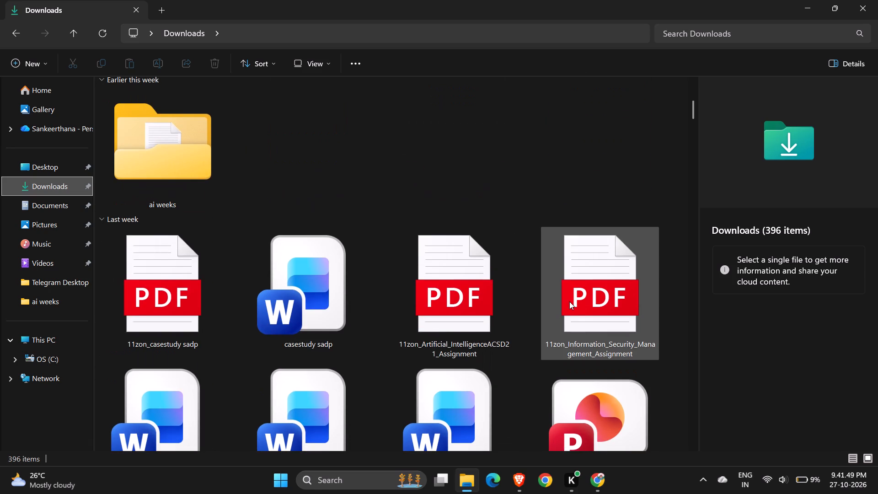
scroll(569, 301, down, 2)
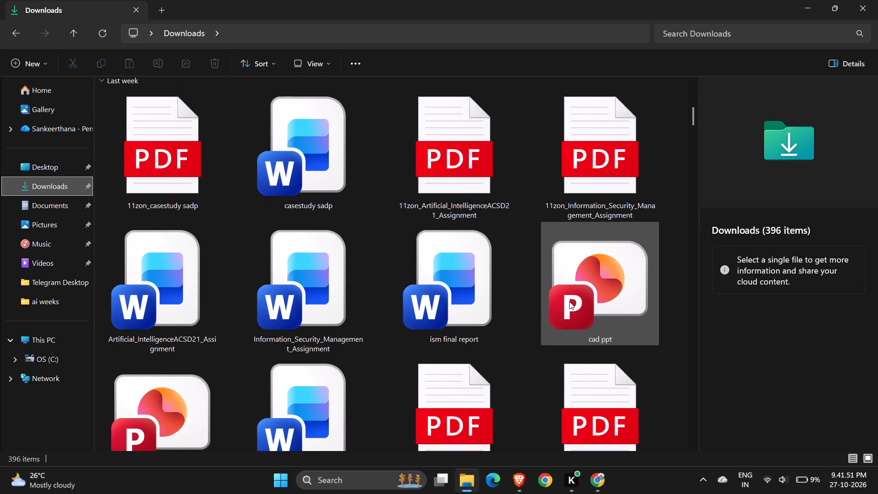
scroll(569, 301, down, 1)
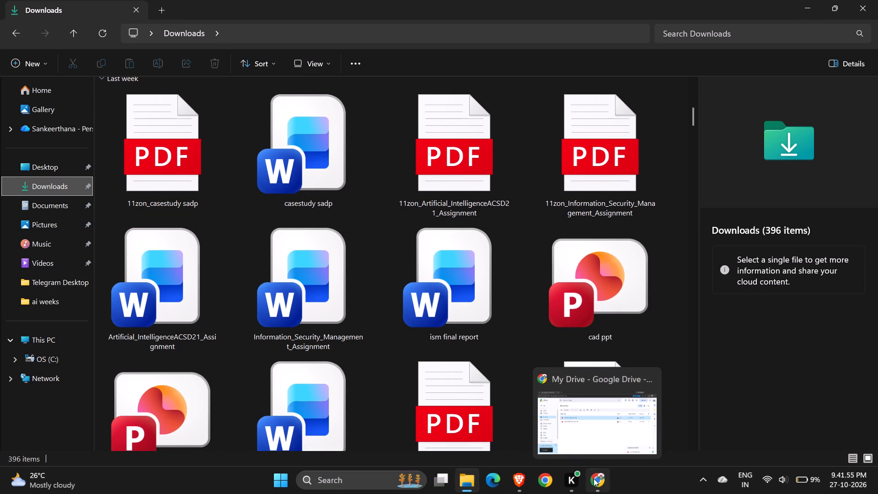
Return to Brave and open the 11zon Word to PDF converter in a new tab.
click(517, 482)
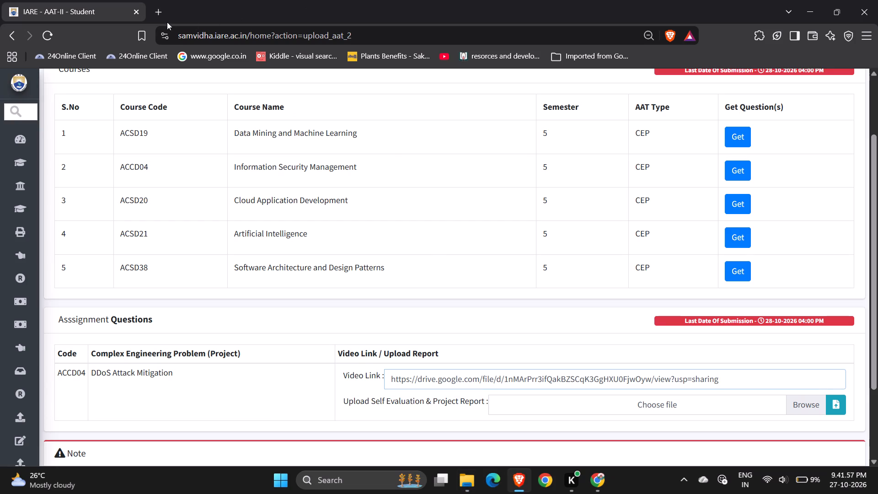
click(156, 16)
text(big)
click(192, 69)
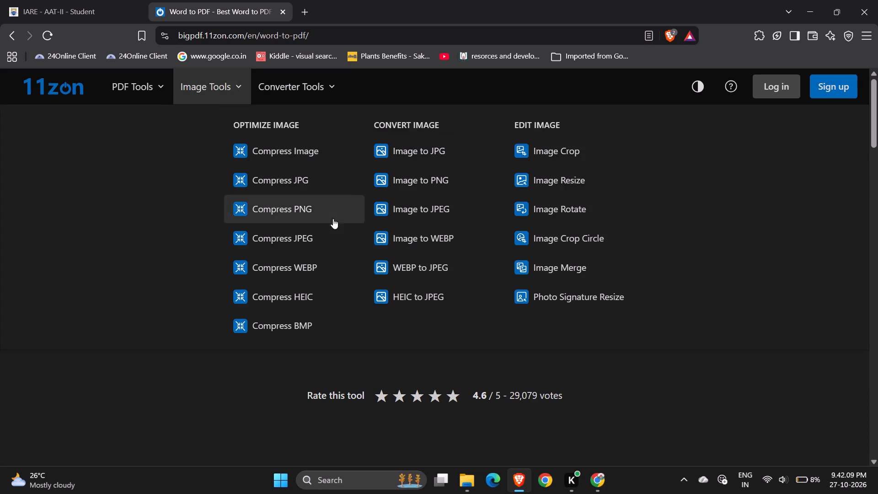
Open the converter's file picker and look through the Downloads folder for the ISM report document.
click(447, 258)
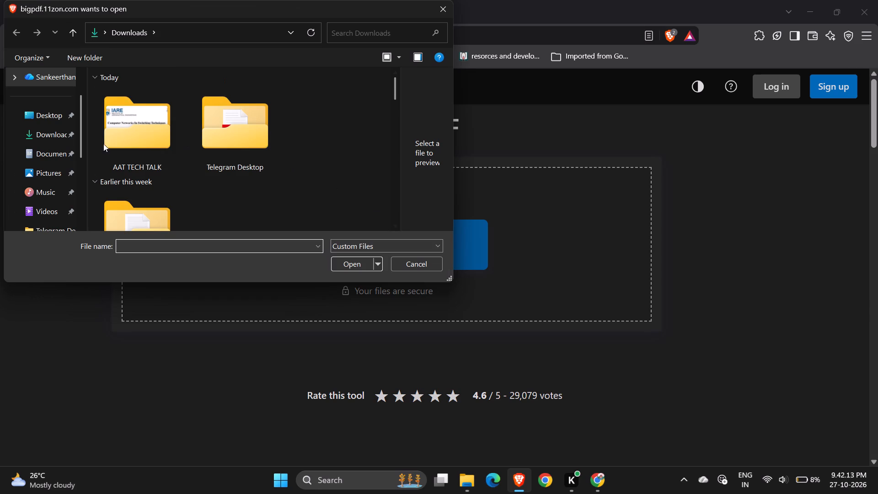
click(49, 137)
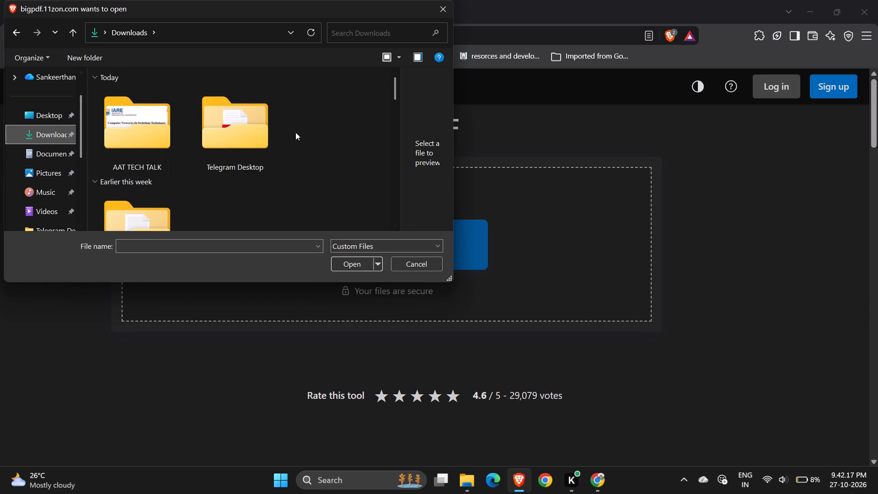
scroll(110, 153, down, 1)
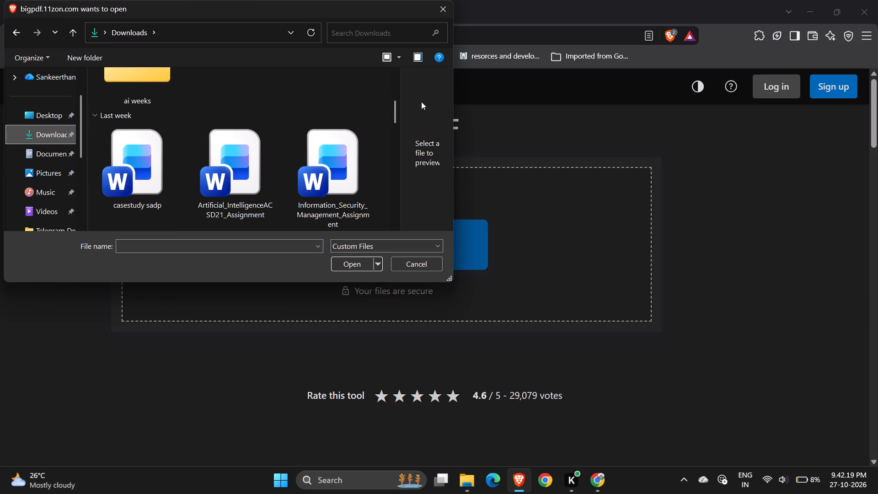
drag(393, 104, 393, 118)
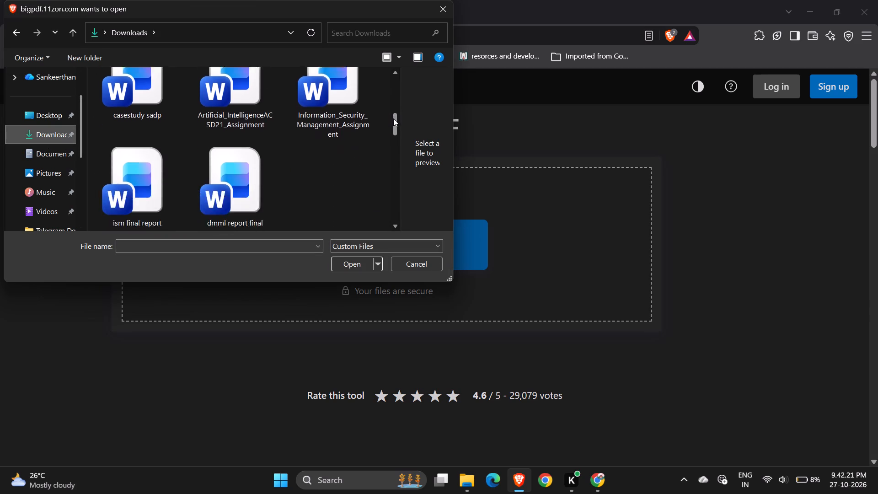
drag(393, 118, 396, 160)
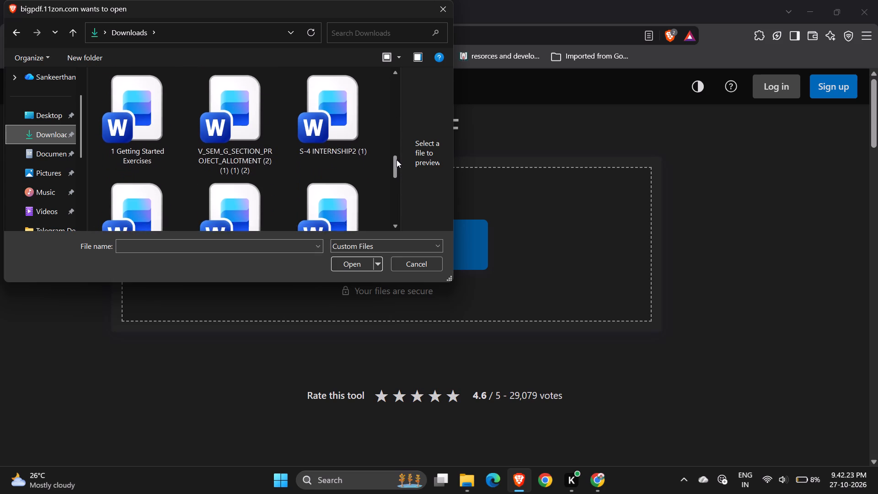
drag(396, 160, 379, 43)
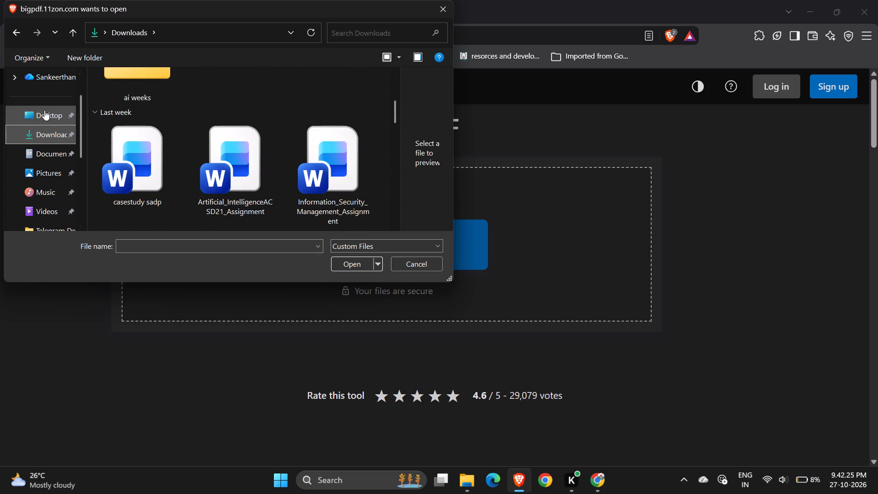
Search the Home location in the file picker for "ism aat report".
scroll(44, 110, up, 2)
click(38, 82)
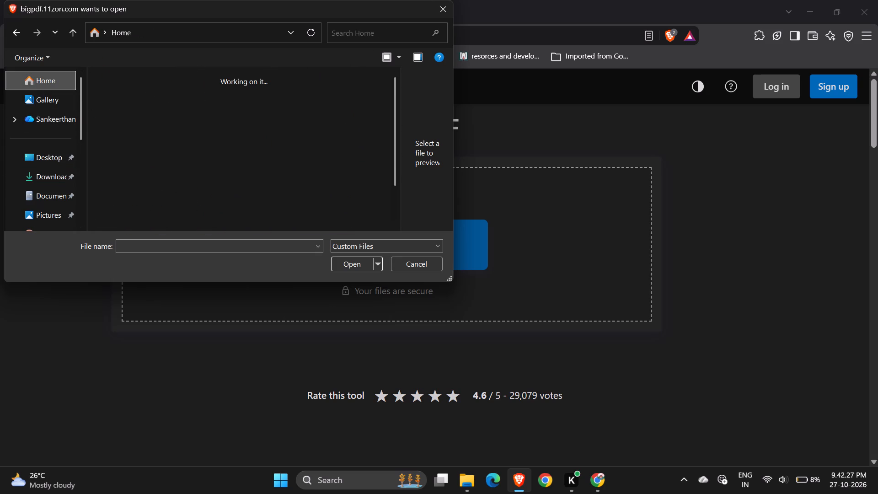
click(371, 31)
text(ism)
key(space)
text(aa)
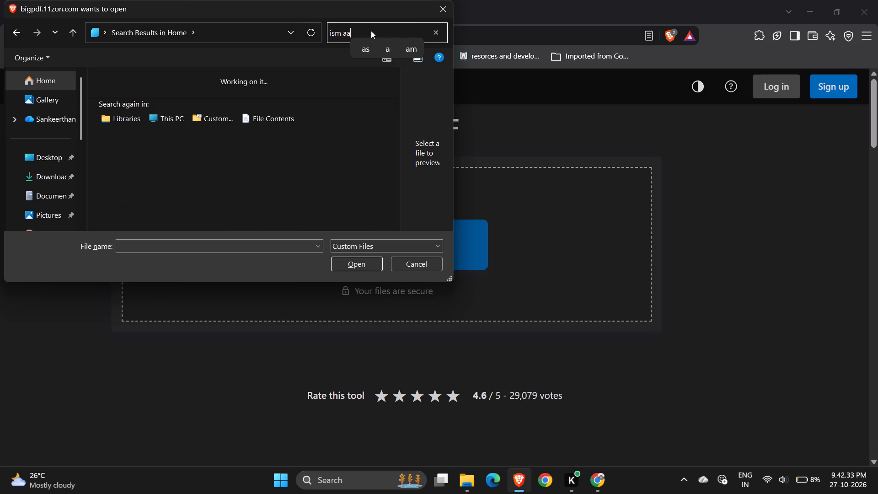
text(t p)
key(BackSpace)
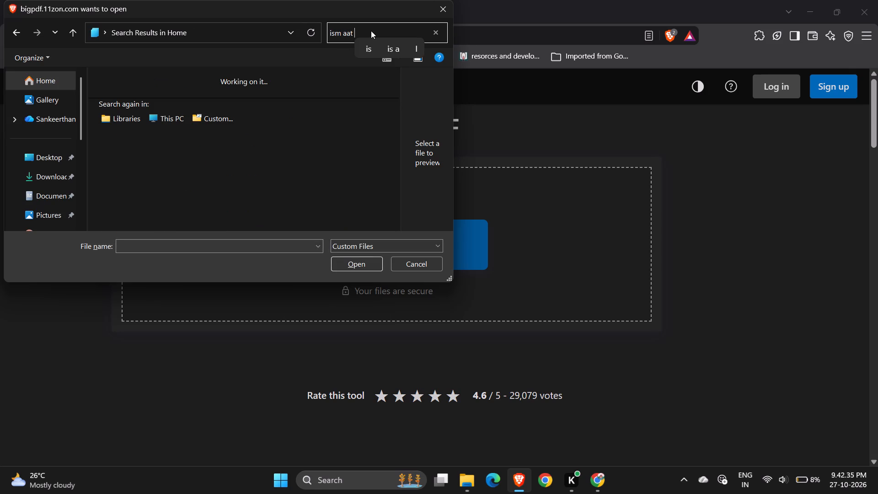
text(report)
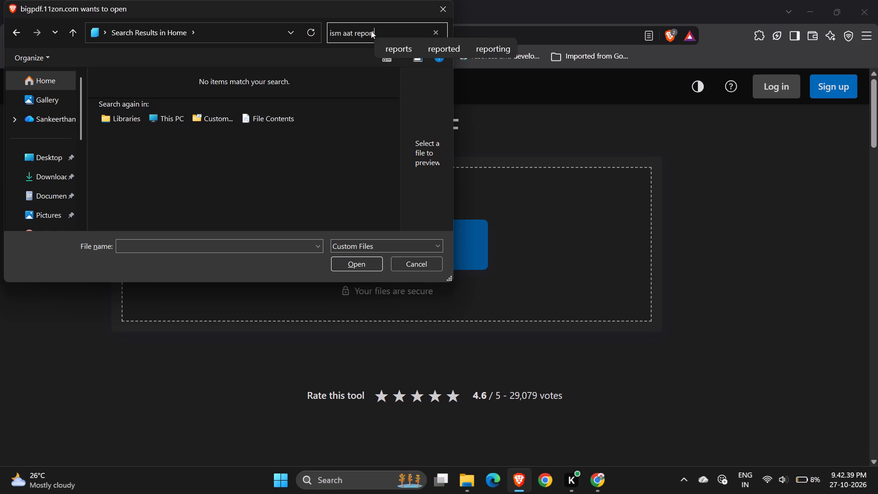
Shorten the file search to "ism" and load the Word document "ism final report" into the converter.
key(BackSpace)
key(BackSpace)
key(BackSpace)
key(BackSpace)
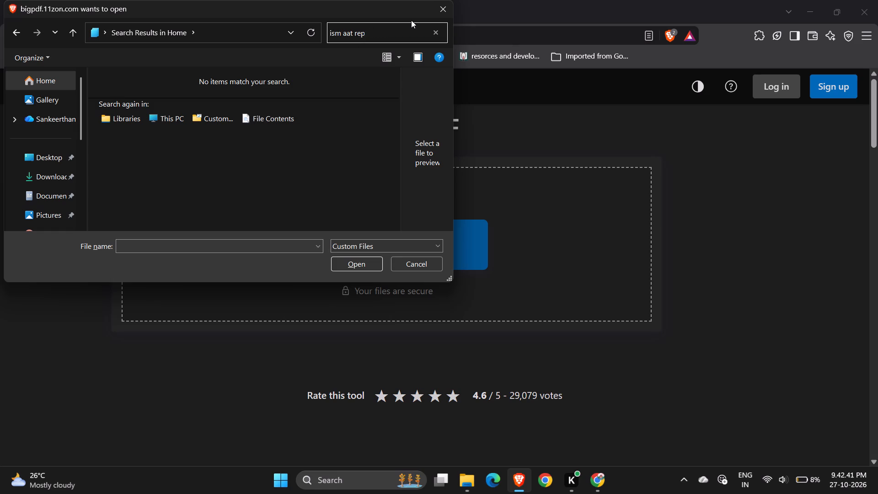
key(BackSpace)
key(BackSpace)
key(BackSpace)
key(BackSpace)
key(BackSpace)
key(BackSpace)
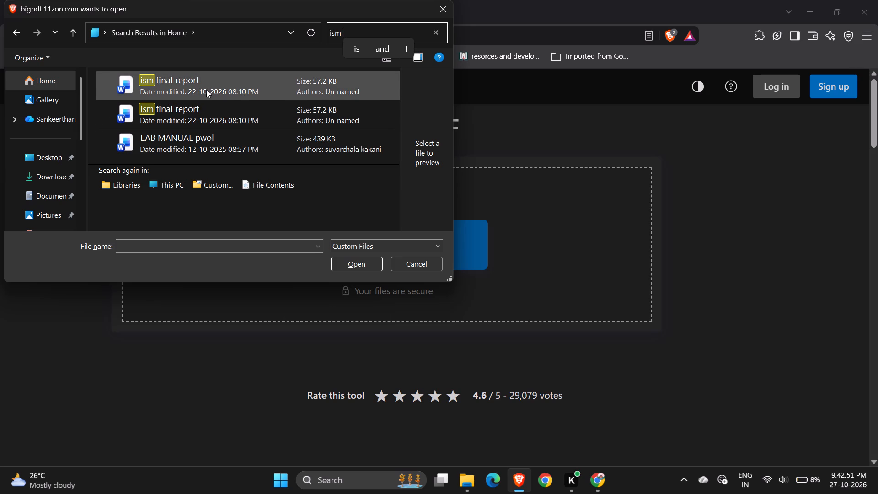
click(206, 90)
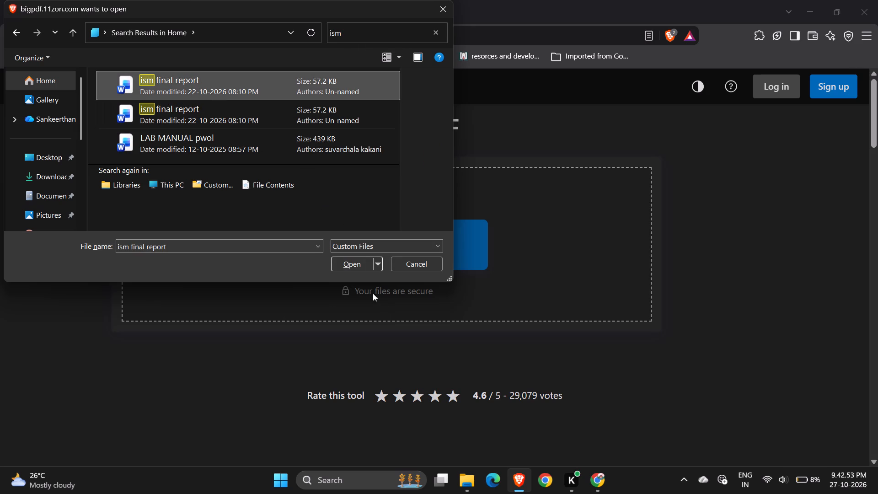
click(358, 263)
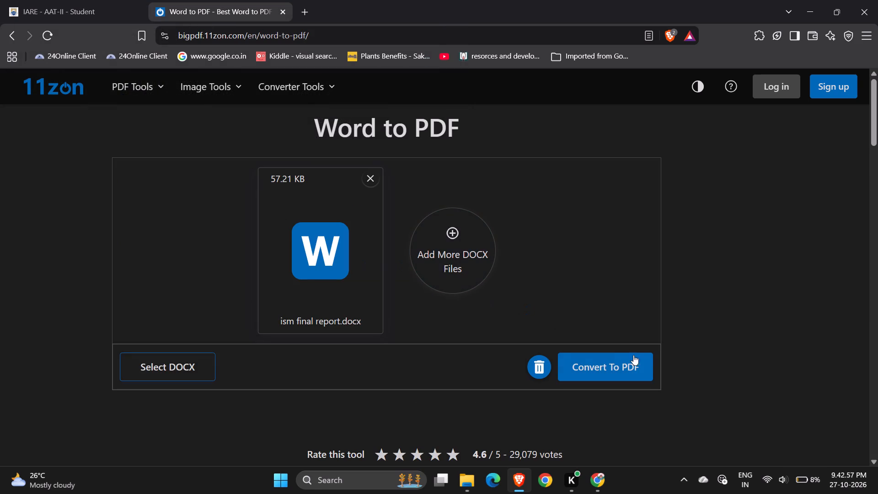
Convert ism final report.docx to PDF and save it in the Downloads folder under the suggested file name.
click(636, 369)
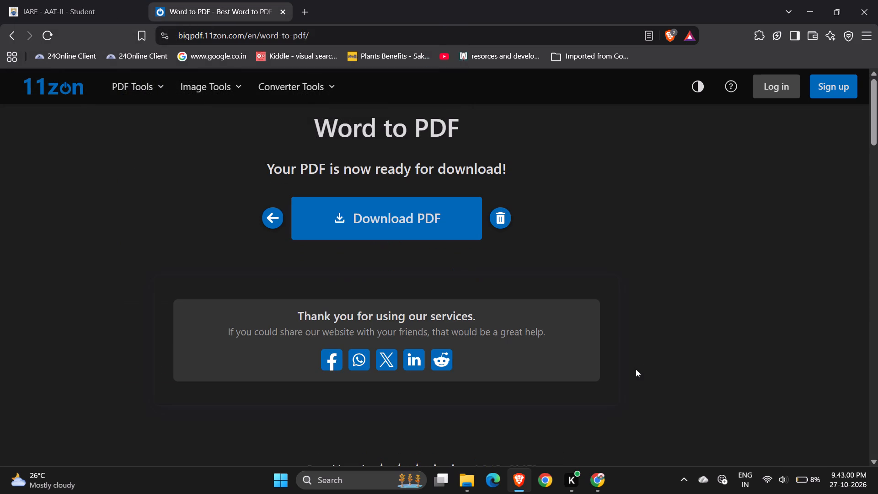
click(428, 224)
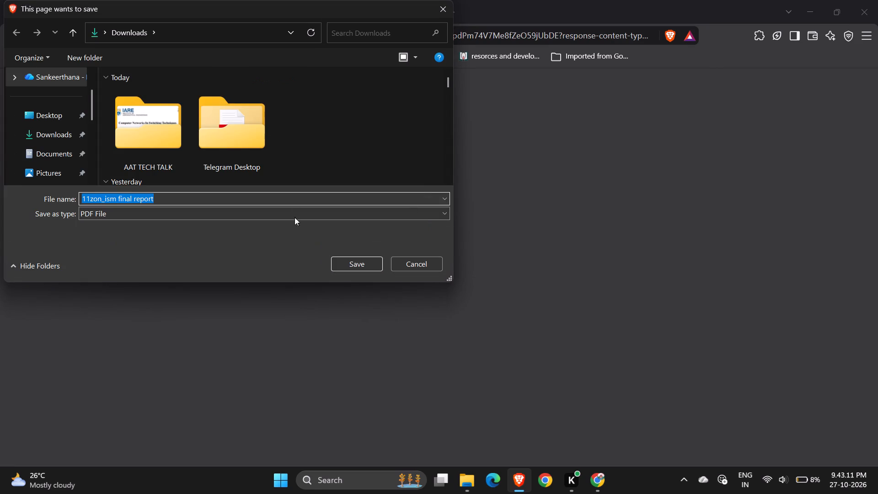
click(356, 270)
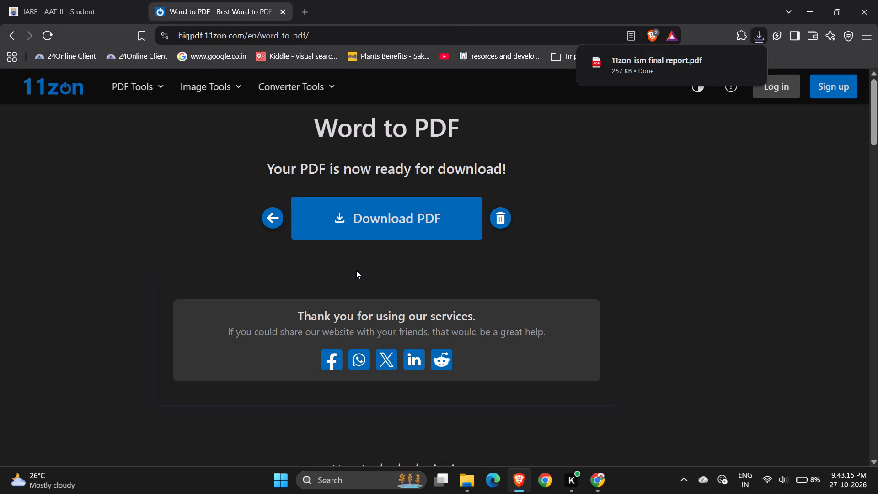
Open the downloaded report PDF, look through its pages to the end, and close it.
click(727, 64)
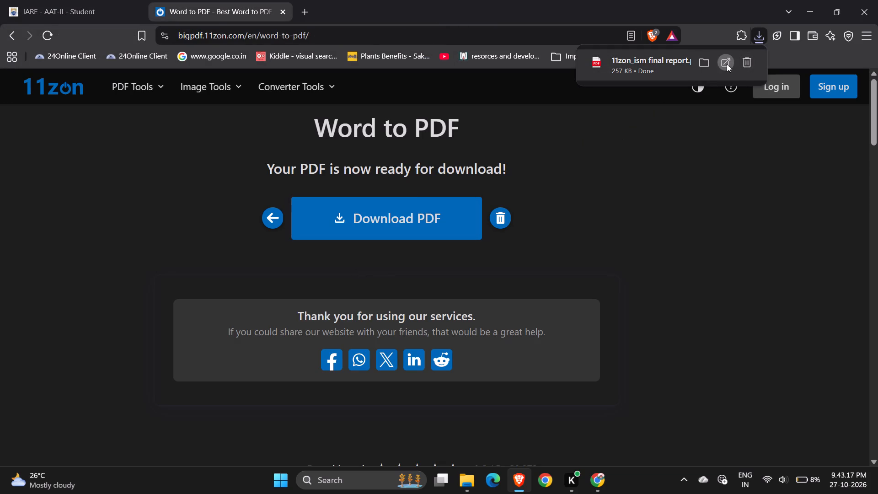
scroll(441, 193, down, 2)
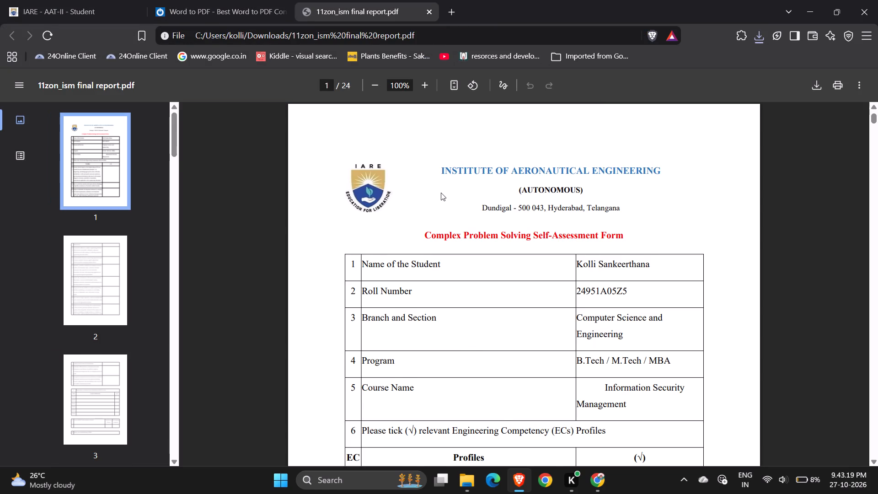
scroll(441, 193, down, 19)
scroll(441, 193, down, 14)
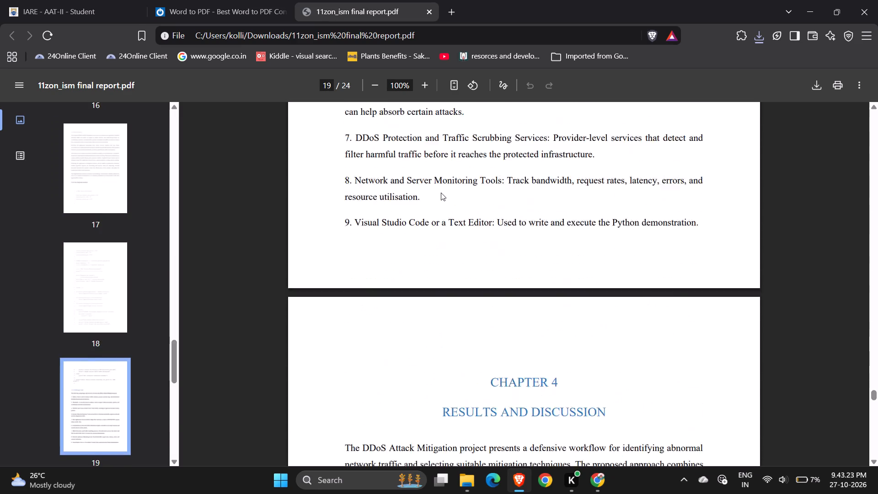
scroll(441, 193, down, 9)
click(428, 11)
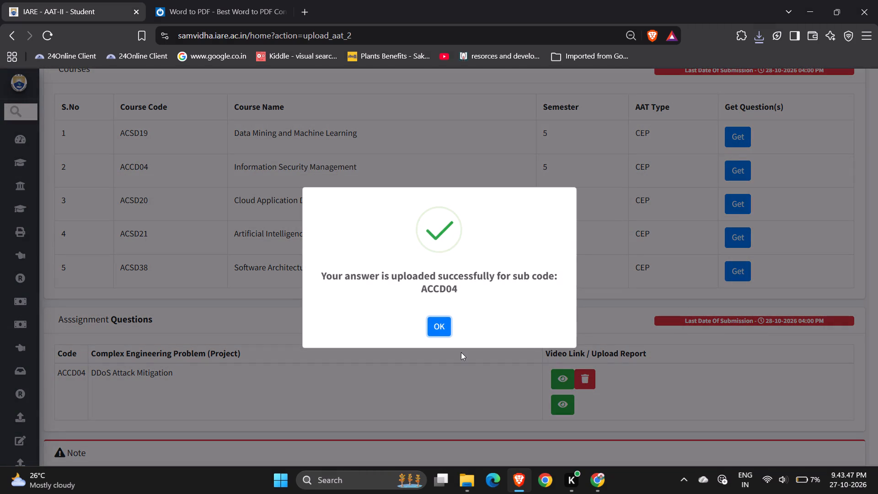
click(438, 330)
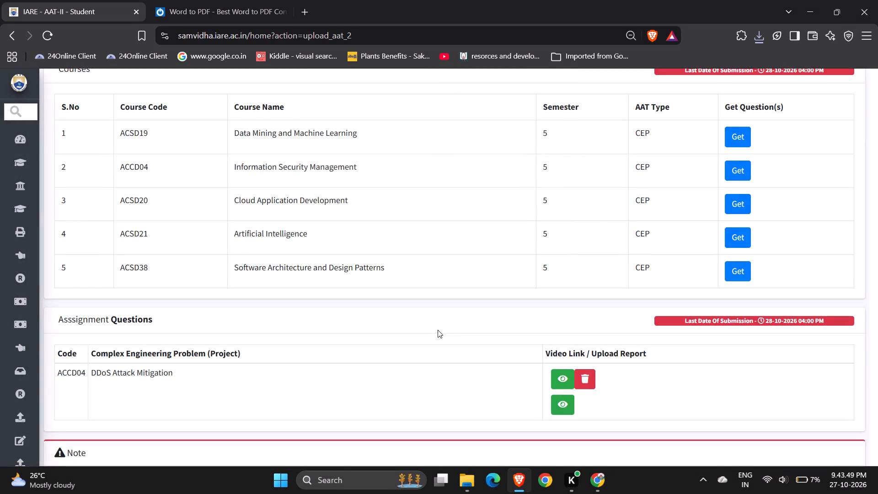
Get the AAT-II question for Cloud Application Development (ACSD20).
click(744, 207)
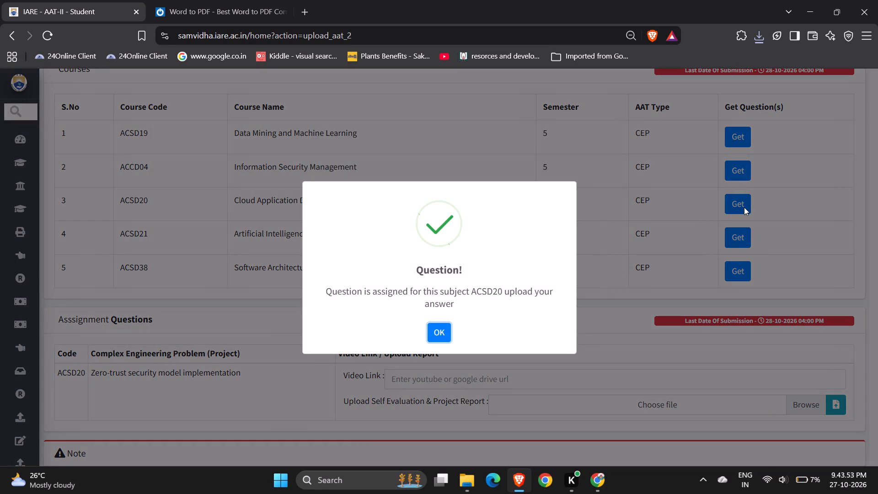